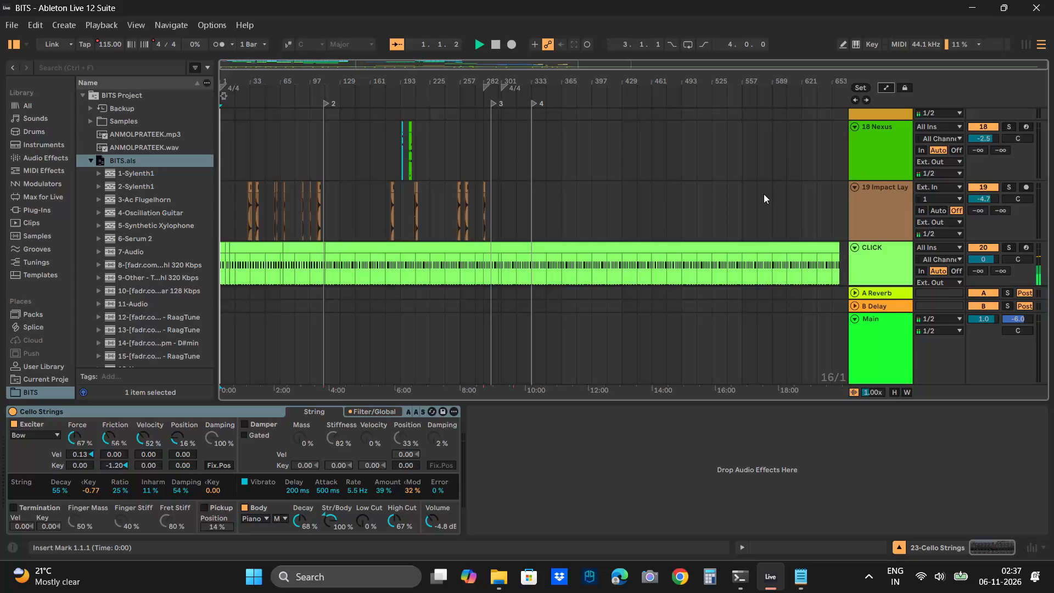
Stop playback of the arrangement.
{"action": "key", "text": "space"}
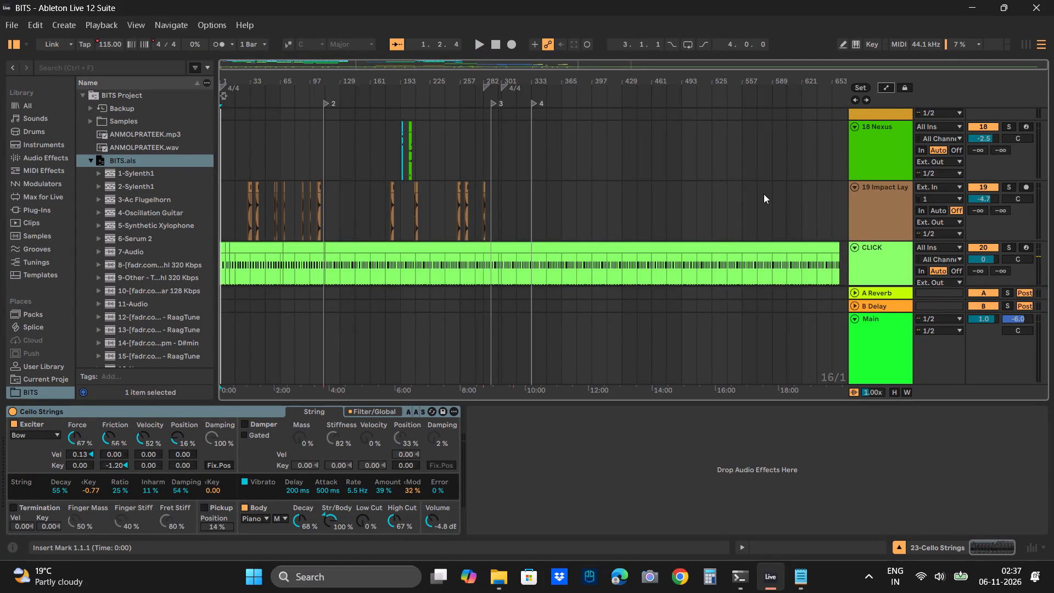
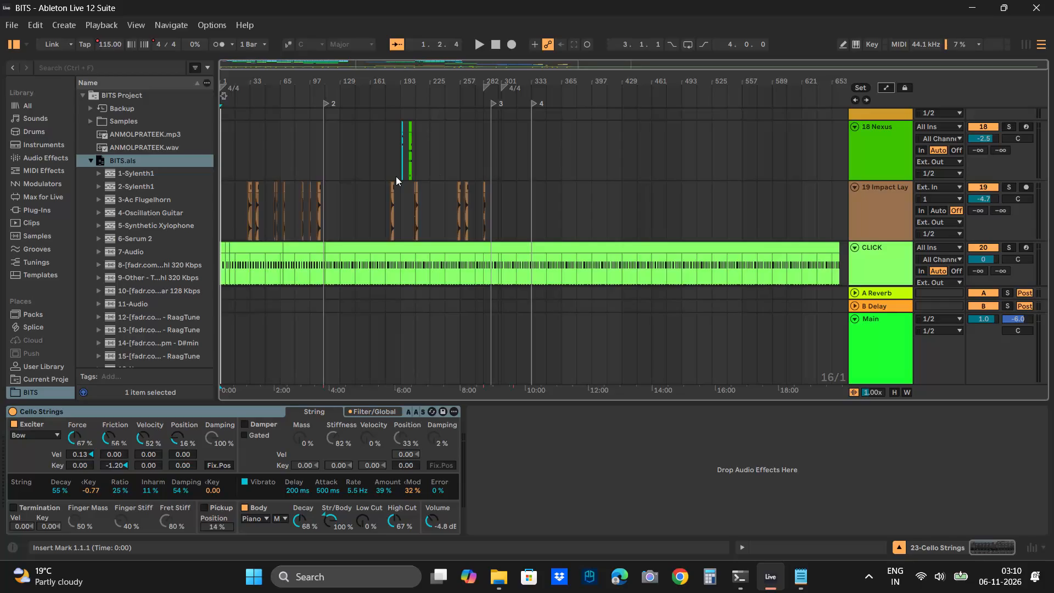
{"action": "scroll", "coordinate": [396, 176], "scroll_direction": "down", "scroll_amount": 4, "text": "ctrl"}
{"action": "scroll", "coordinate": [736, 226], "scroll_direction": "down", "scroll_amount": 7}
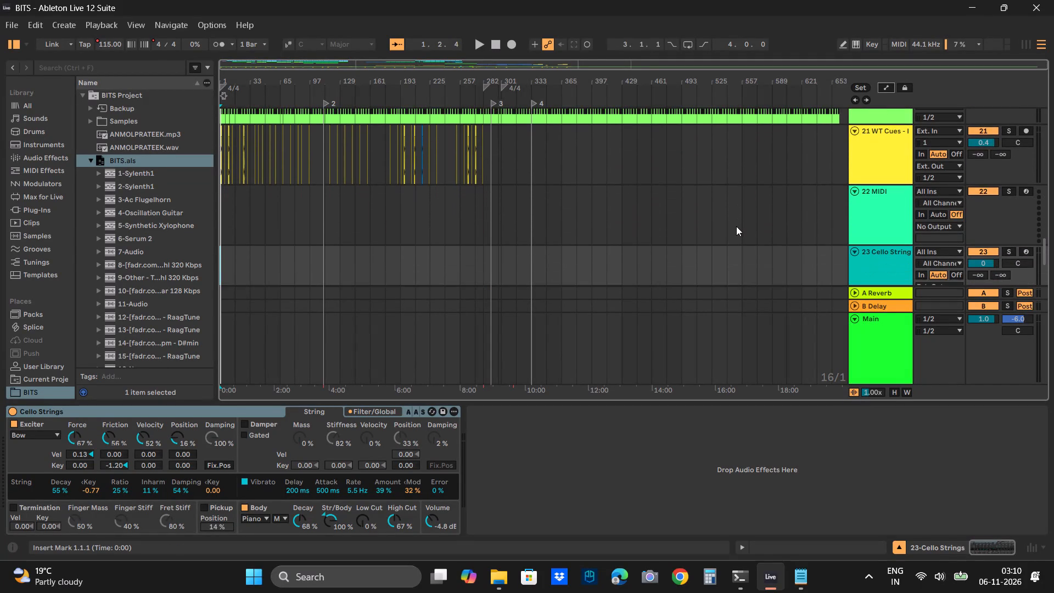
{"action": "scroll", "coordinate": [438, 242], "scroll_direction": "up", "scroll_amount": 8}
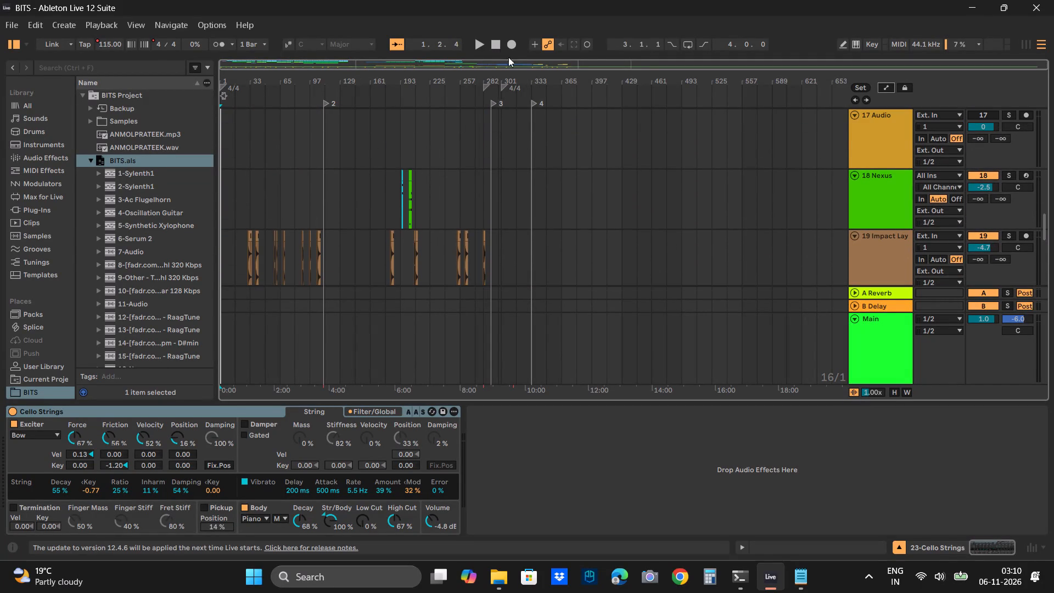
Show the All category of the library in the browser.
{"action": "left_click", "coordinate": [35, 103]}
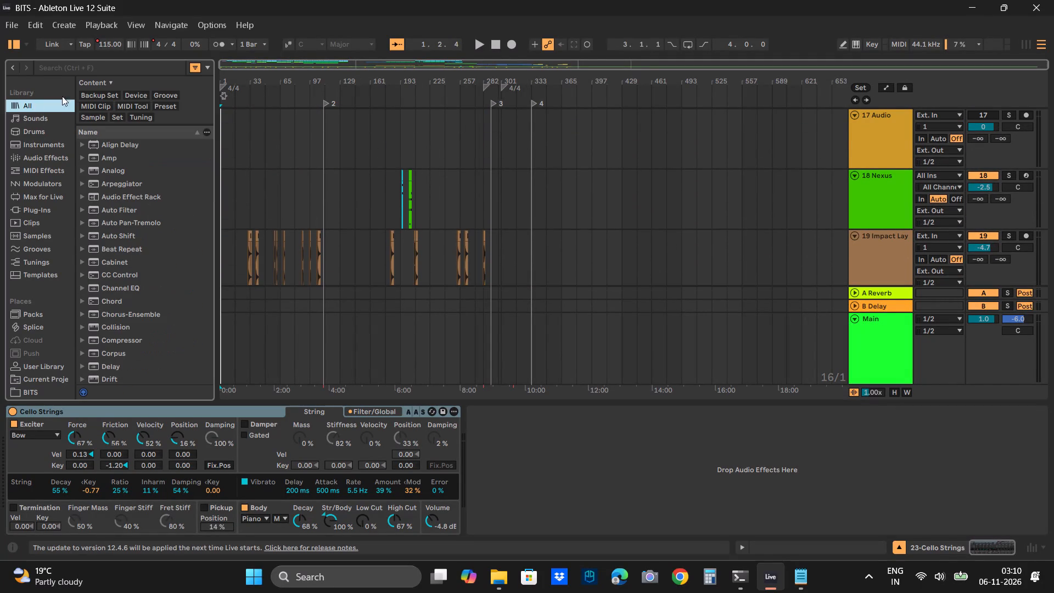
Return the playhead to the start of the arrangement, play the opening two bars and stop.
{"action": "left_click", "coordinate": [494, 49]}
{"action": "left_click", "coordinate": [494, 49]}
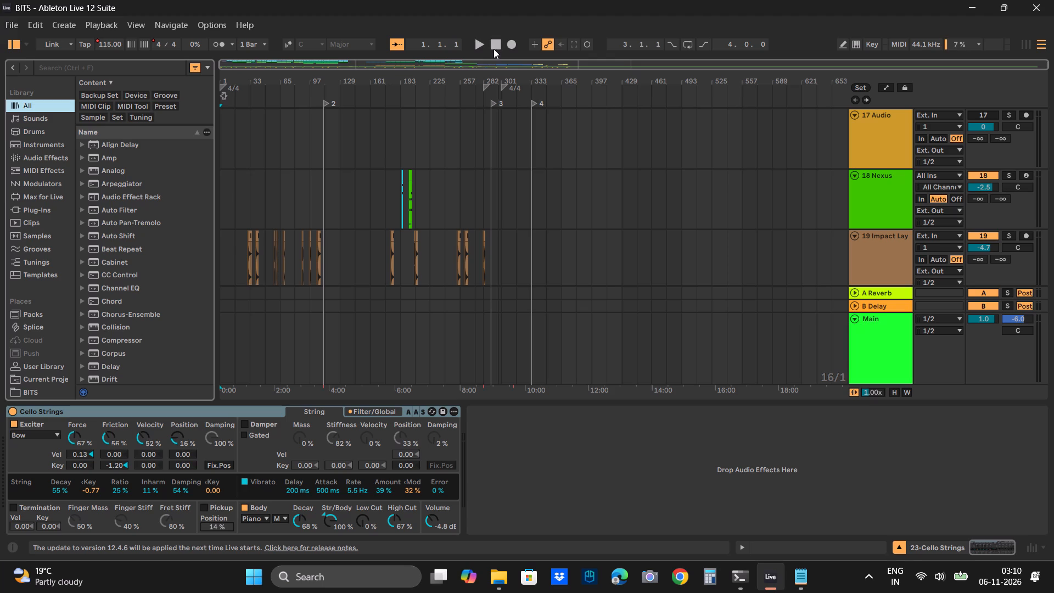
{"action": "key", "text": "space"}
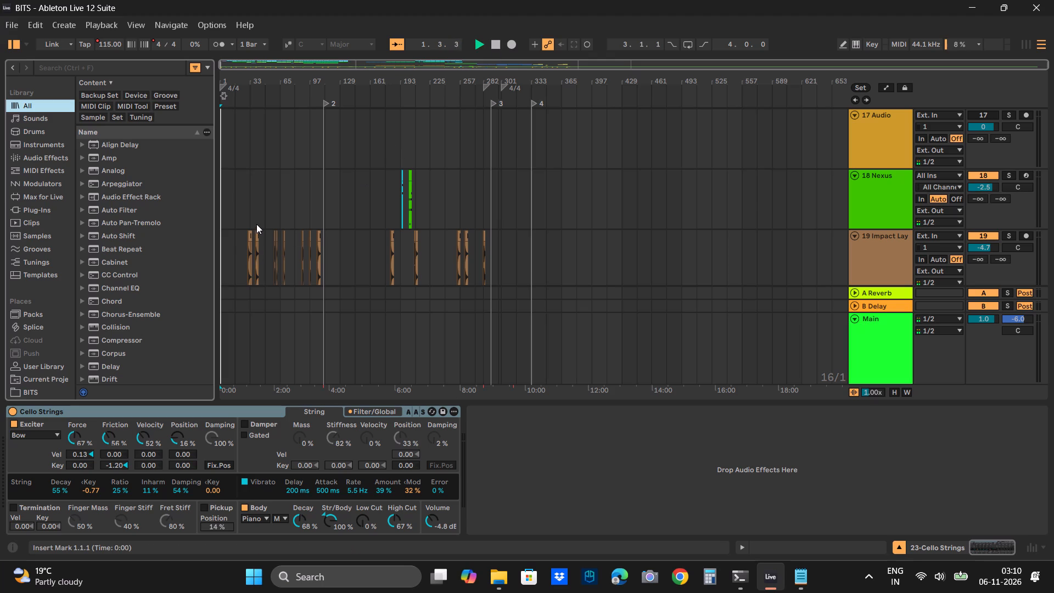
{"action": "scroll", "coordinate": [230, 172], "scroll_direction": "up", "scroll_amount": 8, "text": "ctrl"}
{"action": "scroll", "coordinate": [230, 172], "scroll_direction": "right", "scroll_amount": 3}
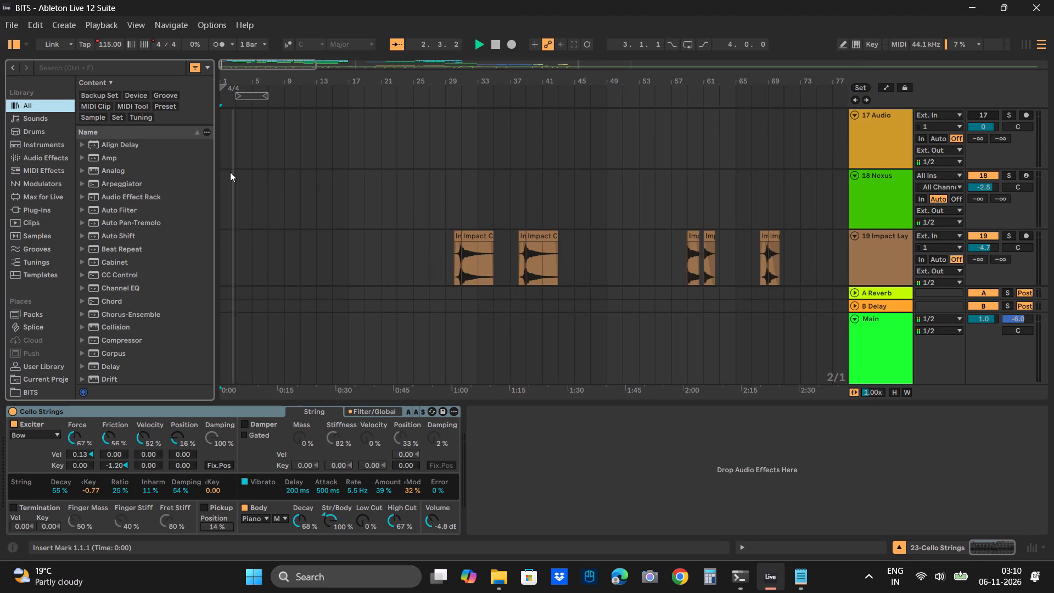
{"action": "scroll", "coordinate": [230, 172], "scroll_direction": "right", "scroll_amount": 1}
{"action": "key", "text": "space"}
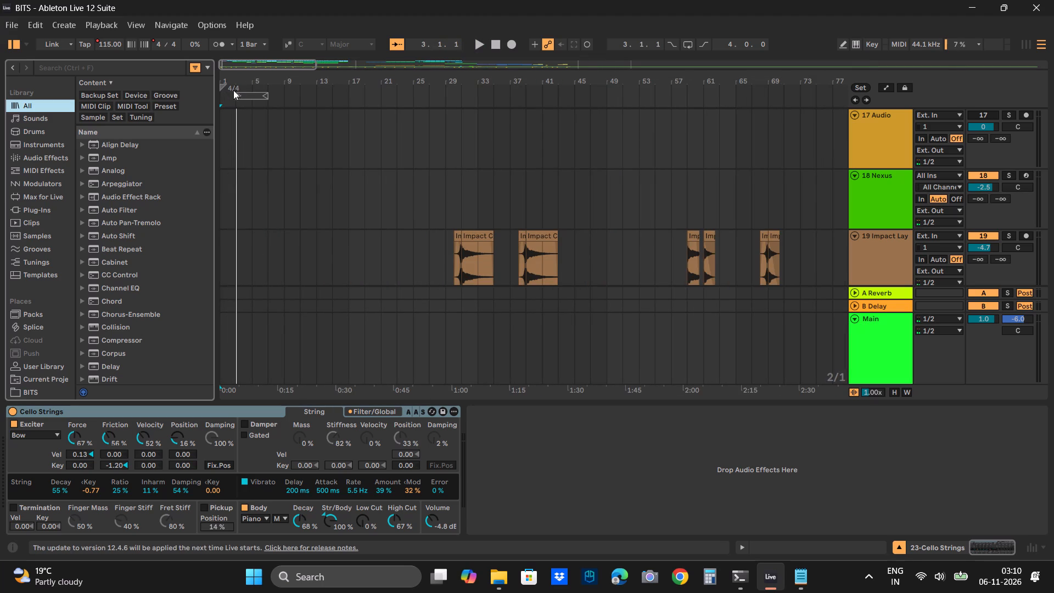
Play the arrangement from the start and look through its tracks, from WT Cues up to 1 Sylenth1.
{"action": "key", "text": "space"}
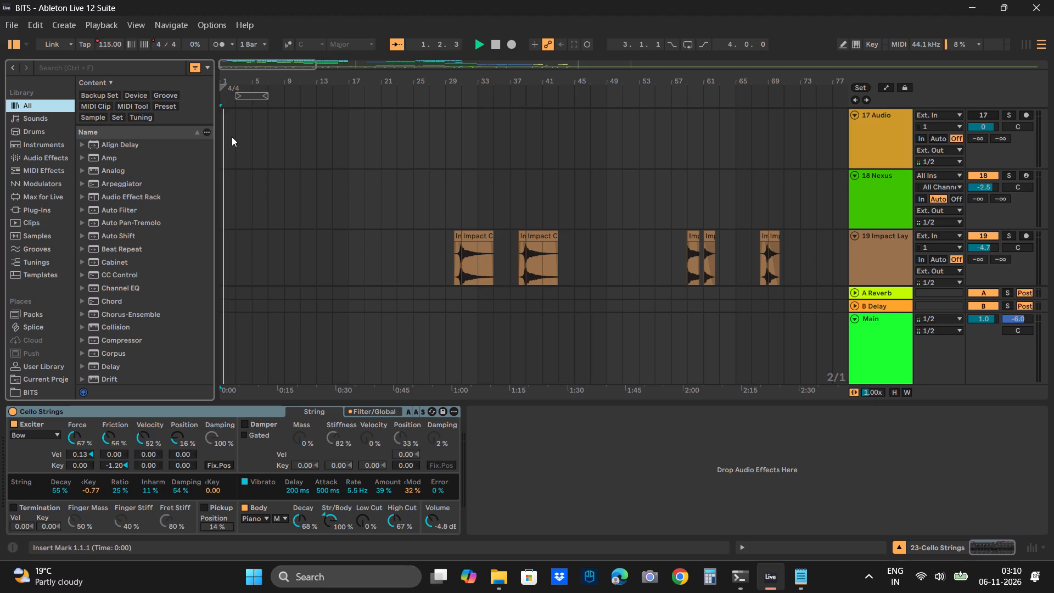
{"action": "scroll", "coordinate": [232, 137], "scroll_direction": "up", "scroll_amount": 5, "text": "ctrl"}
{"action": "scroll", "coordinate": [232, 137], "scroll_direction": "down", "scroll_amount": 5}
{"action": "scroll", "coordinate": [232, 137], "scroll_direction": "down", "scroll_amount": 2, "text": "ctrl"}
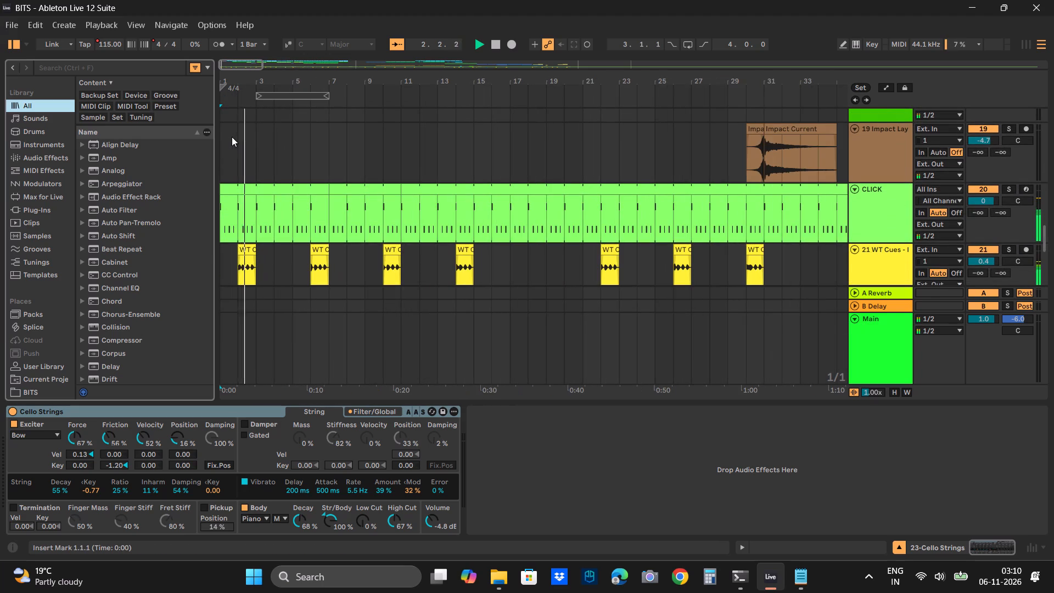
{"action": "scroll", "coordinate": [232, 137], "scroll_direction": "up", "scroll_amount": 12}
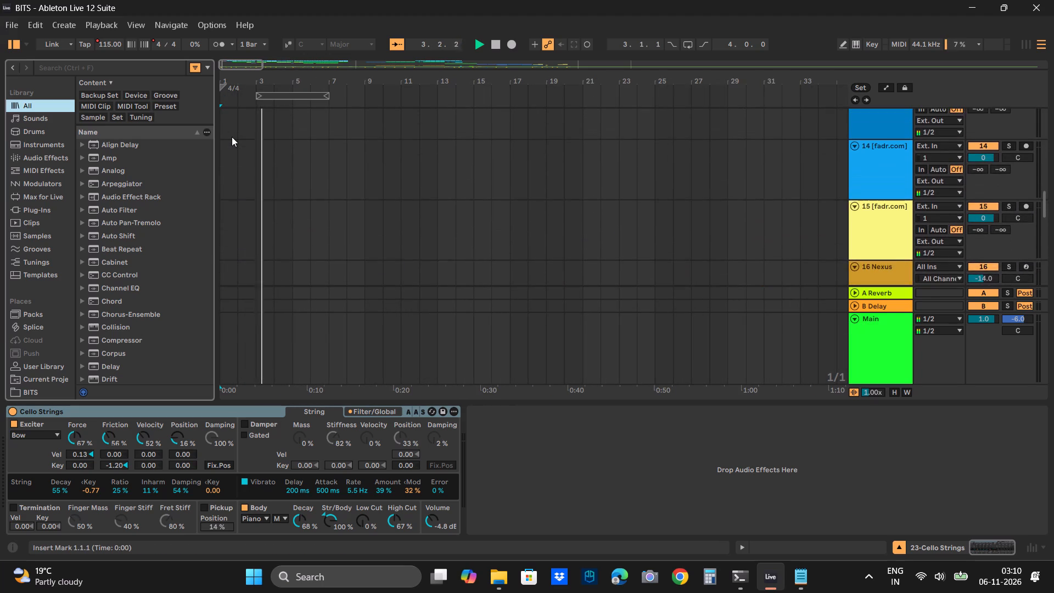
{"action": "scroll", "coordinate": [232, 137], "scroll_direction": "up", "scroll_amount": 5}
{"action": "scroll", "coordinate": [232, 137], "scroll_direction": "down", "scroll_amount": 8}
{"action": "scroll", "coordinate": [232, 137], "scroll_direction": "down", "scroll_amount": 5, "text": "ctrl"}
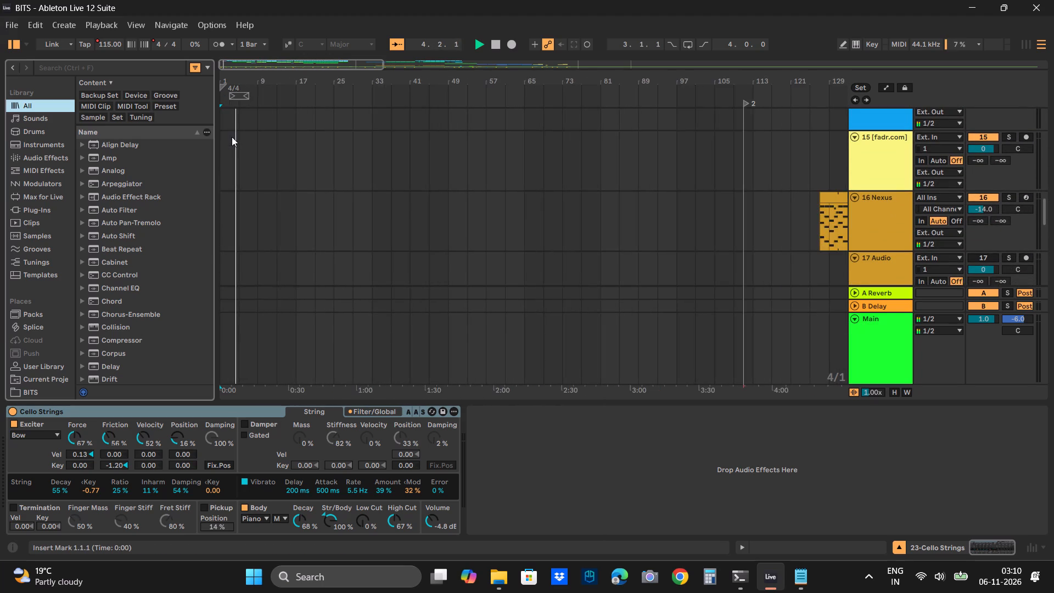
{"action": "scroll", "coordinate": [232, 137], "scroll_direction": "down", "scroll_amount": 3, "text": "ctrl"}
{"action": "scroll", "coordinate": [232, 137], "scroll_direction": "right", "scroll_amount": 5}
{"action": "scroll", "coordinate": [232, 137], "scroll_direction": "up", "scroll_amount": 12}
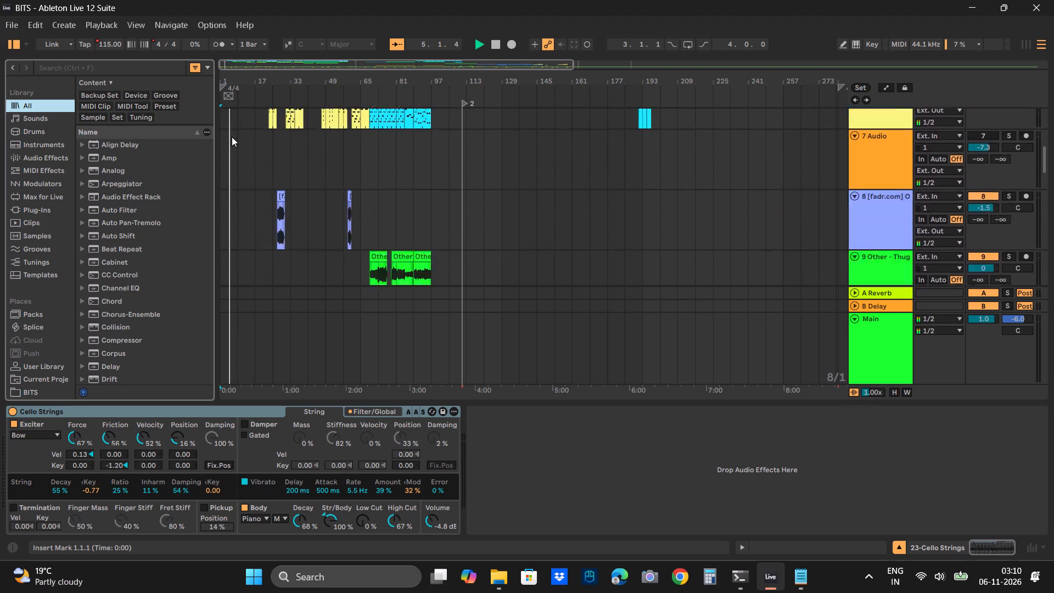
{"action": "scroll", "coordinate": [232, 137], "scroll_direction": "up", "scroll_amount": 20}
{"action": "scroll", "coordinate": [232, 137], "scroll_direction": "up", "scroll_amount": 5, "text": "ctrl"}
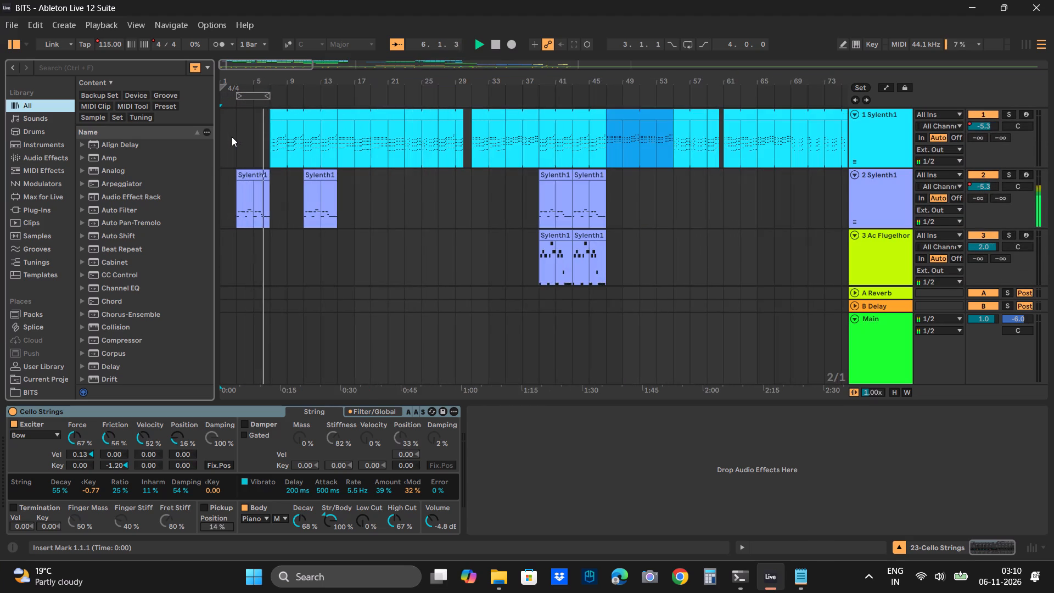
{"action": "scroll", "coordinate": [232, 137], "scroll_direction": "up", "scroll_amount": 5, "text": "ctrl"}
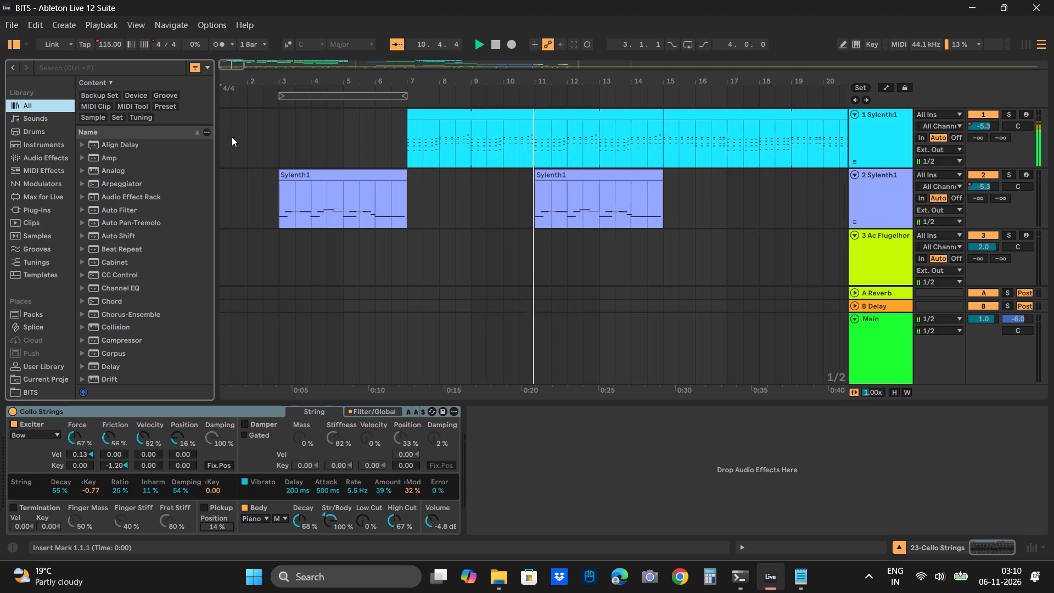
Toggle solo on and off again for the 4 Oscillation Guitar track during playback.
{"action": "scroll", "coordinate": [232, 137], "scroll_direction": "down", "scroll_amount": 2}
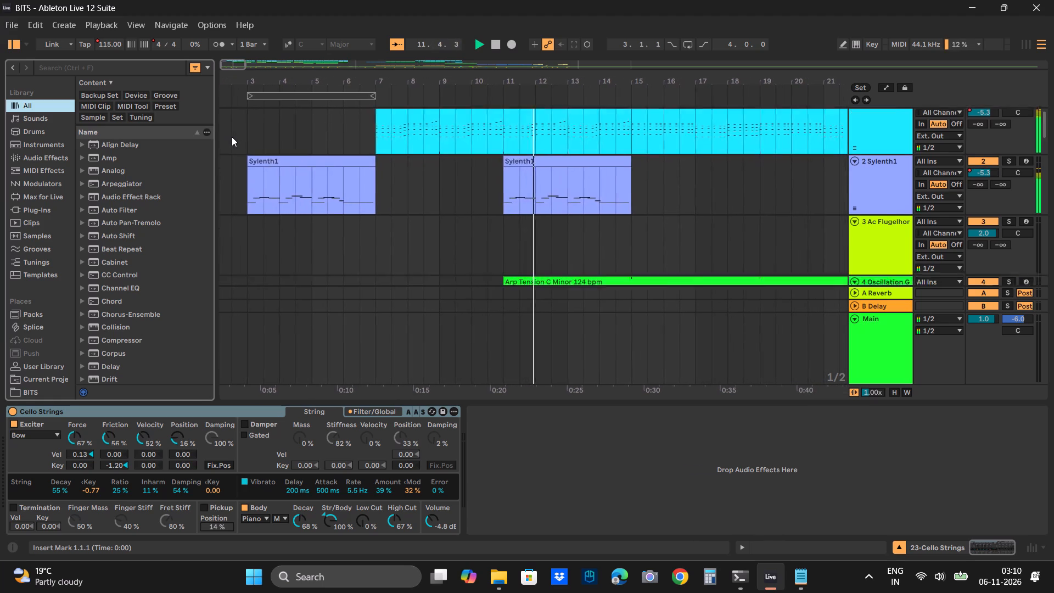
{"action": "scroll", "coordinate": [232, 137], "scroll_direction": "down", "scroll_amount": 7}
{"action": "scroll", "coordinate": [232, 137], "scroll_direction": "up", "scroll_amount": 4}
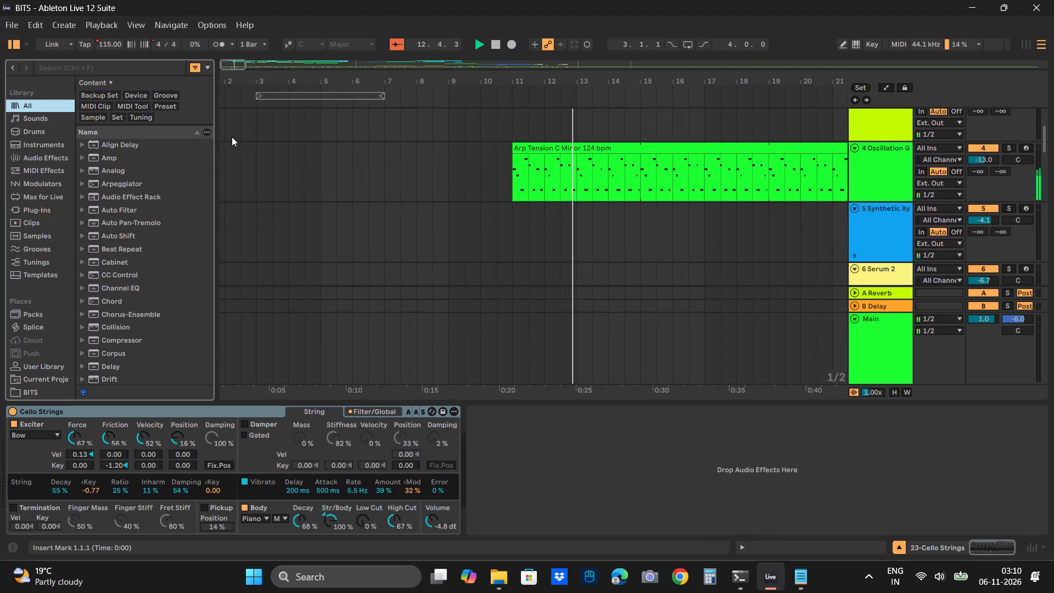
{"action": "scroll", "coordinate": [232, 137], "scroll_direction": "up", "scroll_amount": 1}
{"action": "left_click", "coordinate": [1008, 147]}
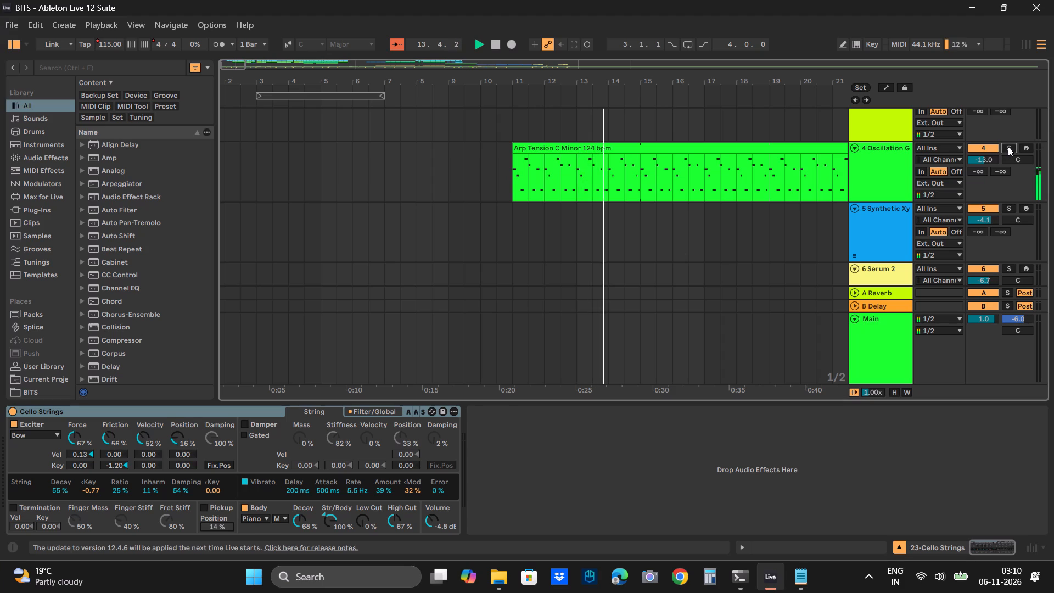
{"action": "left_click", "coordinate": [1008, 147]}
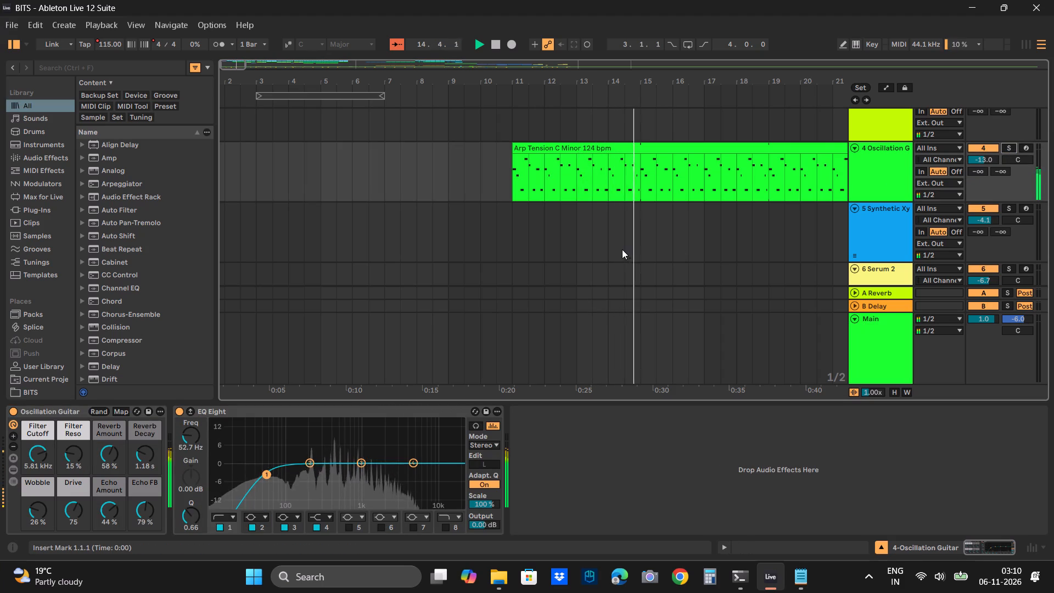
Play the arrangement from bar 11, where the second clip on track 2 Sylenth1 starts, and stop at about bar 13.
{"action": "scroll", "coordinate": [622, 249], "scroll_direction": "down", "scroll_amount": 3, "text": "ctrl"}
{"action": "scroll", "coordinate": [408, 186], "scroll_direction": "up", "scroll_amount": 6}
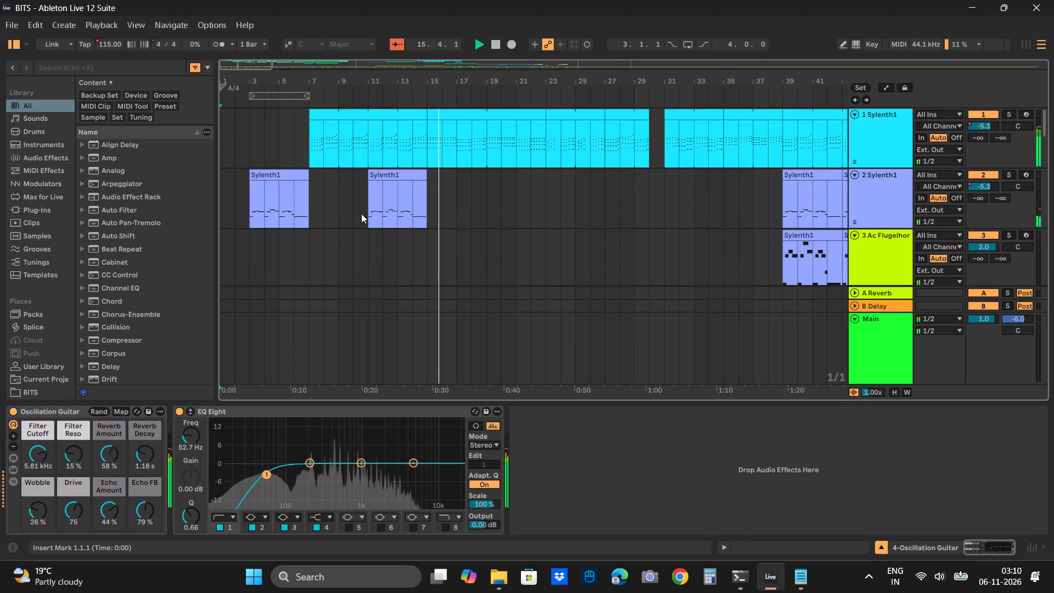
{"action": "left_click", "coordinate": [367, 210]}
{"action": "key", "text": "space"}
{"action": "key", "text": "space"}
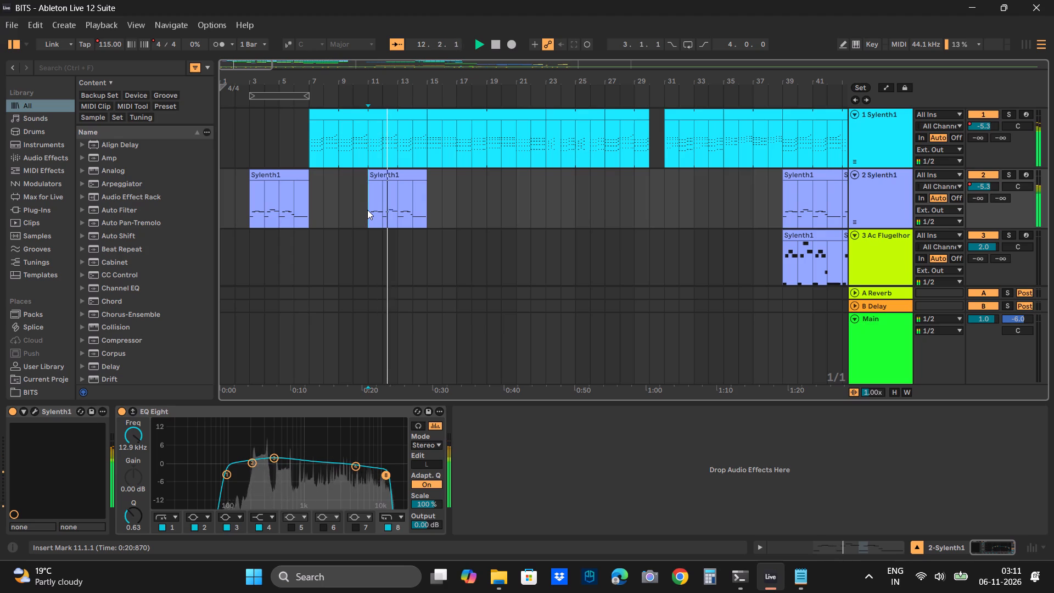
{"action": "key", "text": "space"}
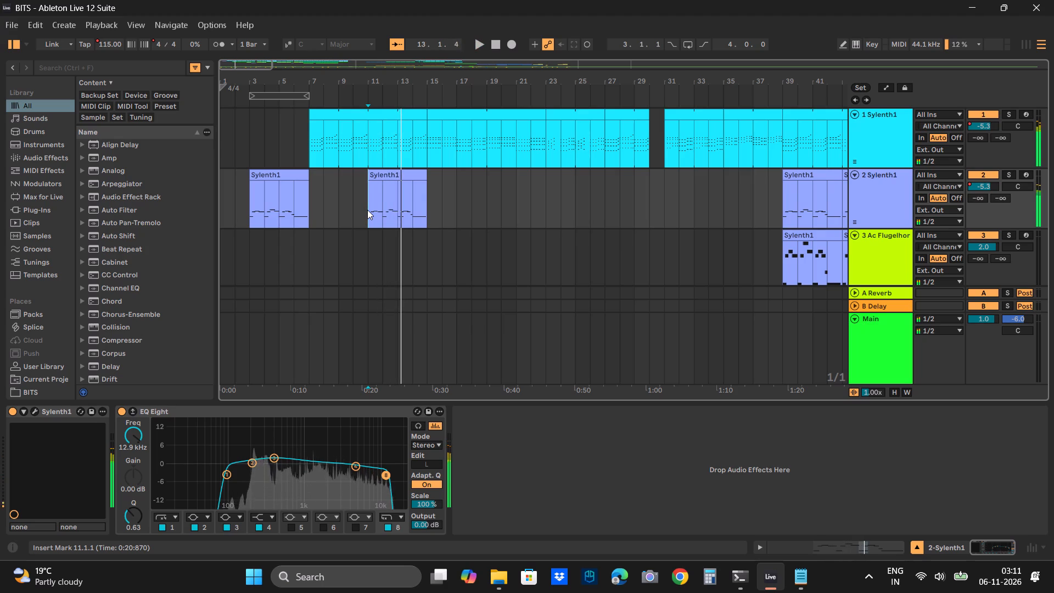
Play the arrangement from bar 1 on track 1 Sylenth1 and stop at about bar 20.
{"action": "scroll", "coordinate": [367, 210], "scroll_direction": "up", "scroll_amount": 4}
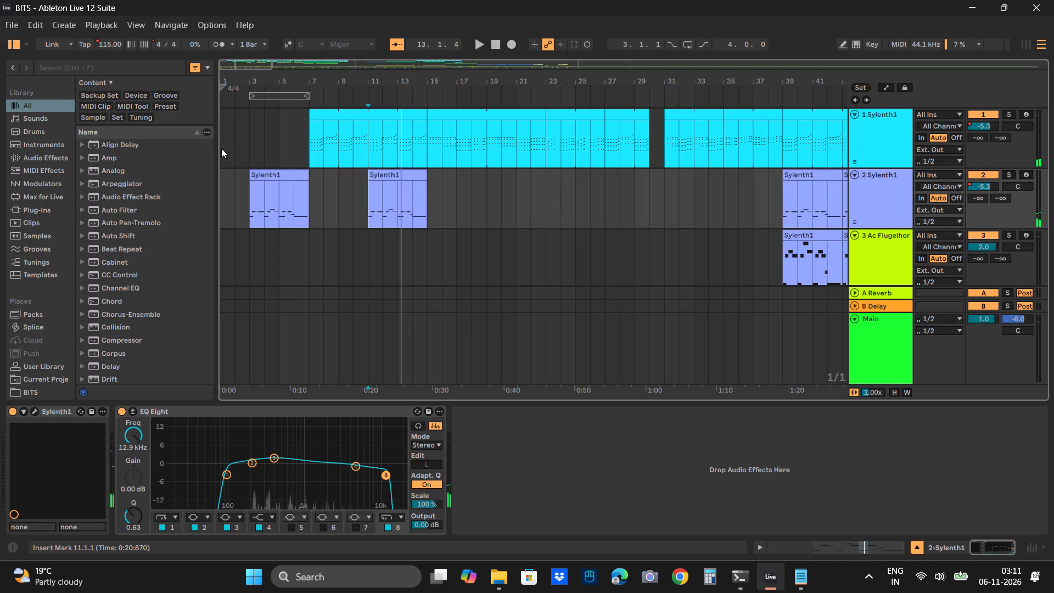
{"action": "left_click", "coordinate": [221, 149]}
{"action": "key", "text": "space"}
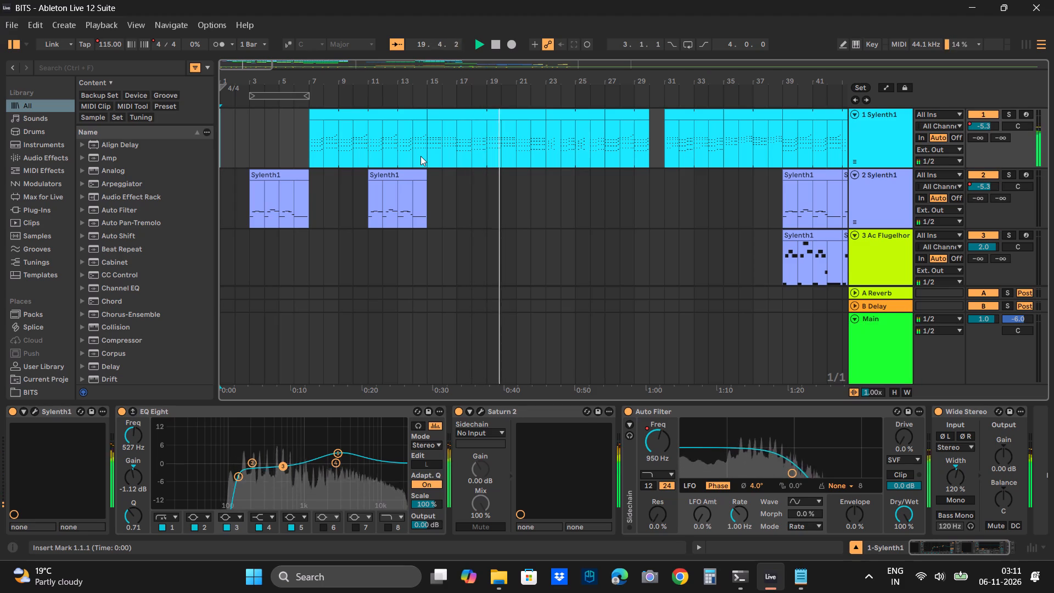
{"action": "key", "text": "space"}
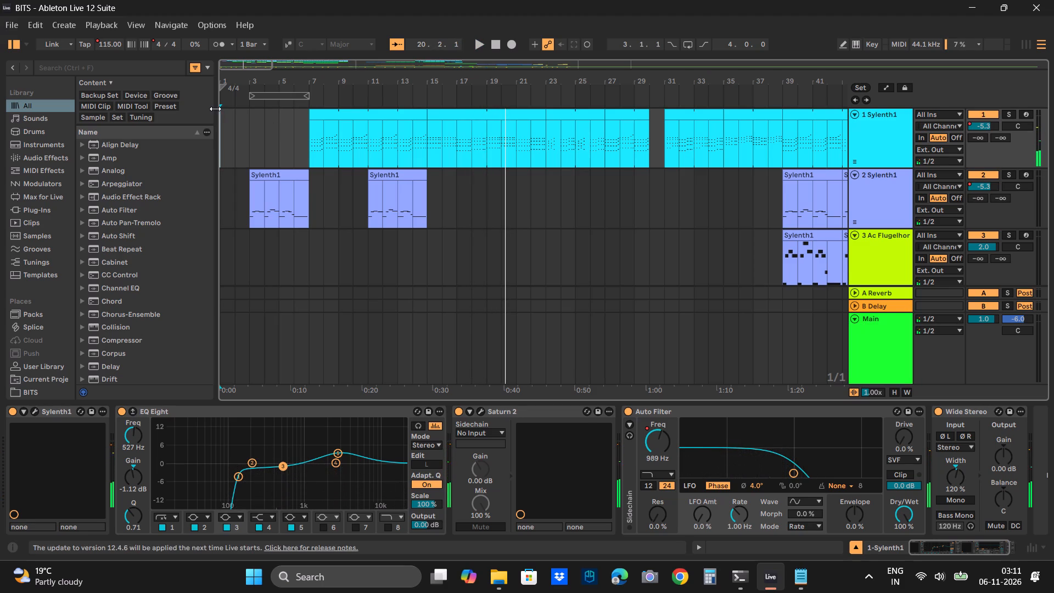
Set the insert marker back to bar 1, play the opening bar at a closer zoom and stop at bar 2.
{"action": "left_click", "coordinate": [221, 123]}
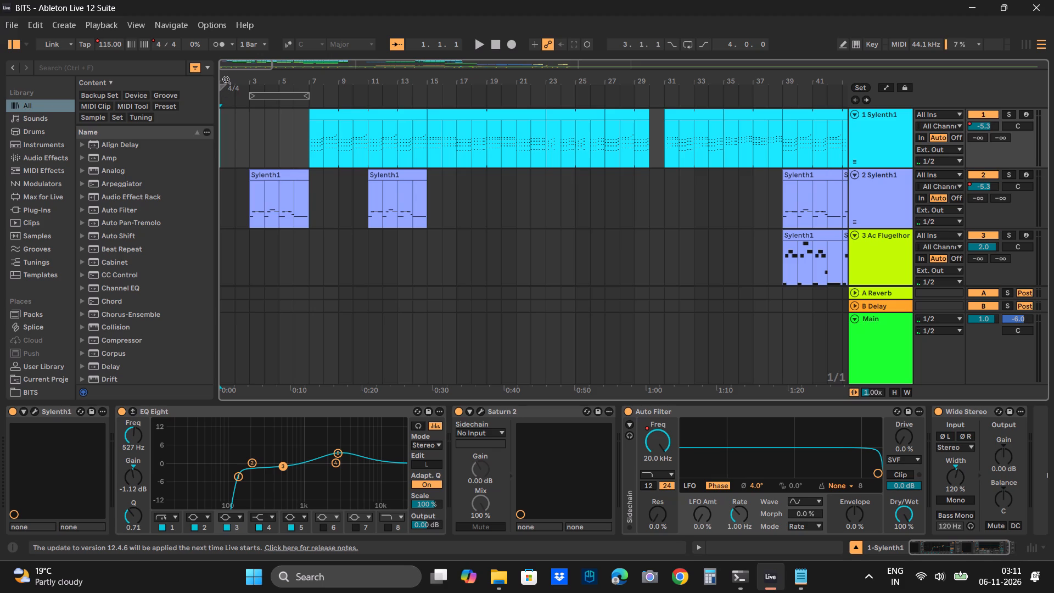
{"action": "right_click", "coordinate": [226, 79]}
{"action": "right_click", "coordinate": [226, 79]}
{"action": "right_click", "coordinate": [226, 79]}
{"action": "scroll", "coordinate": [243, 92], "scroll_direction": "up", "scroll_amount": 4, "text": "ctrl"}
{"action": "scroll", "coordinate": [243, 92], "scroll_direction": "right", "scroll_amount": 10}
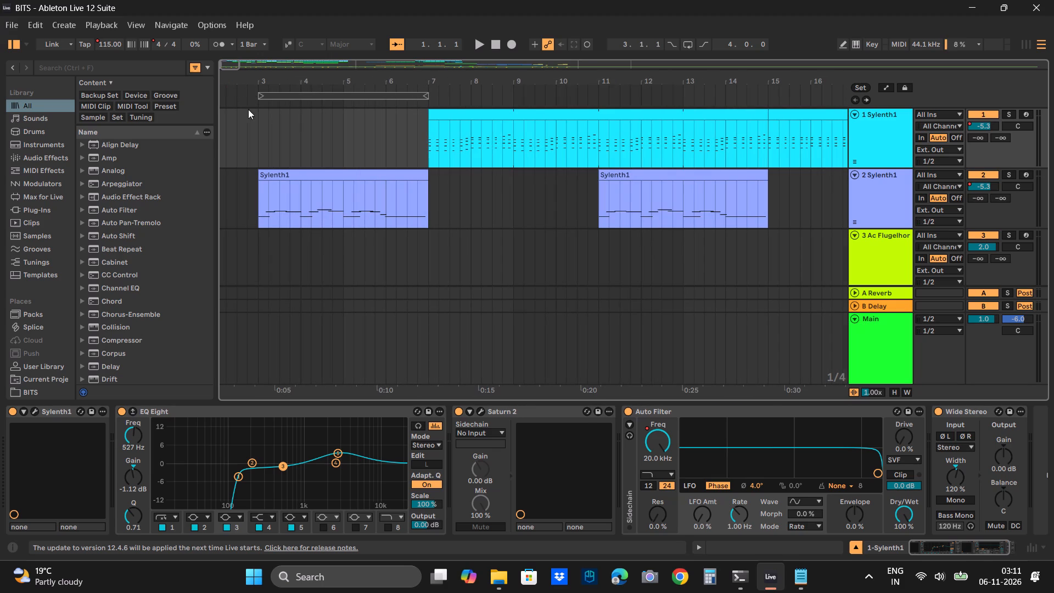
{"action": "scroll", "coordinate": [267, 152], "scroll_direction": "right", "scroll_amount": 5}
{"action": "key", "text": "space"}
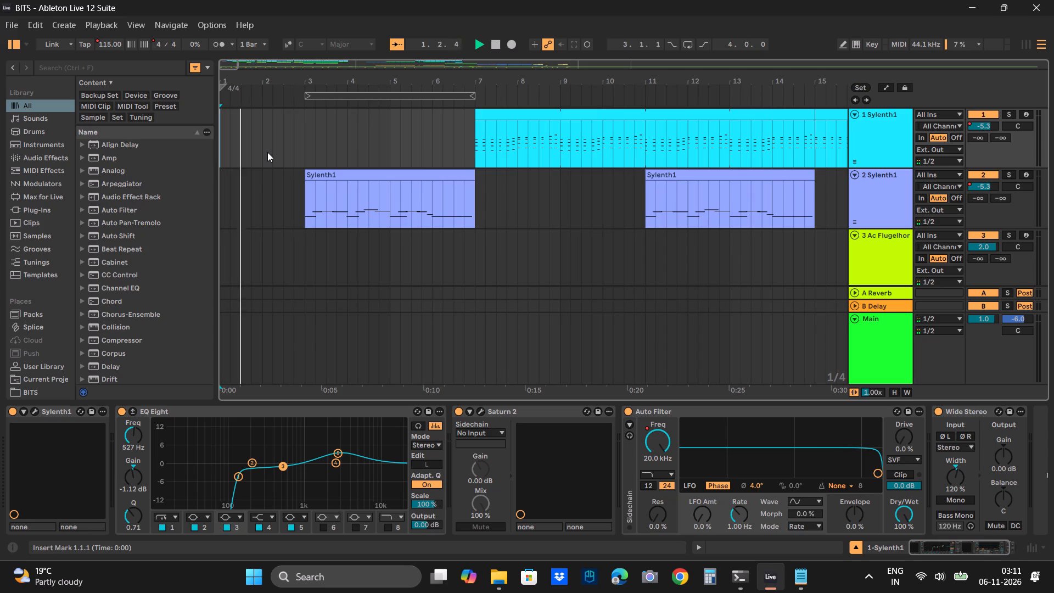
{"action": "key", "text": "space"}
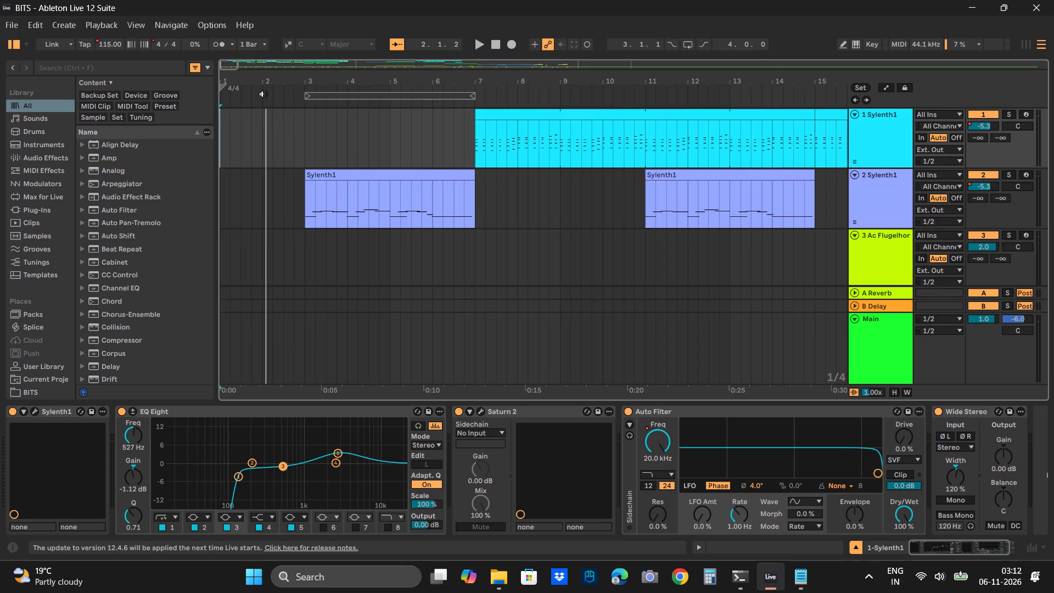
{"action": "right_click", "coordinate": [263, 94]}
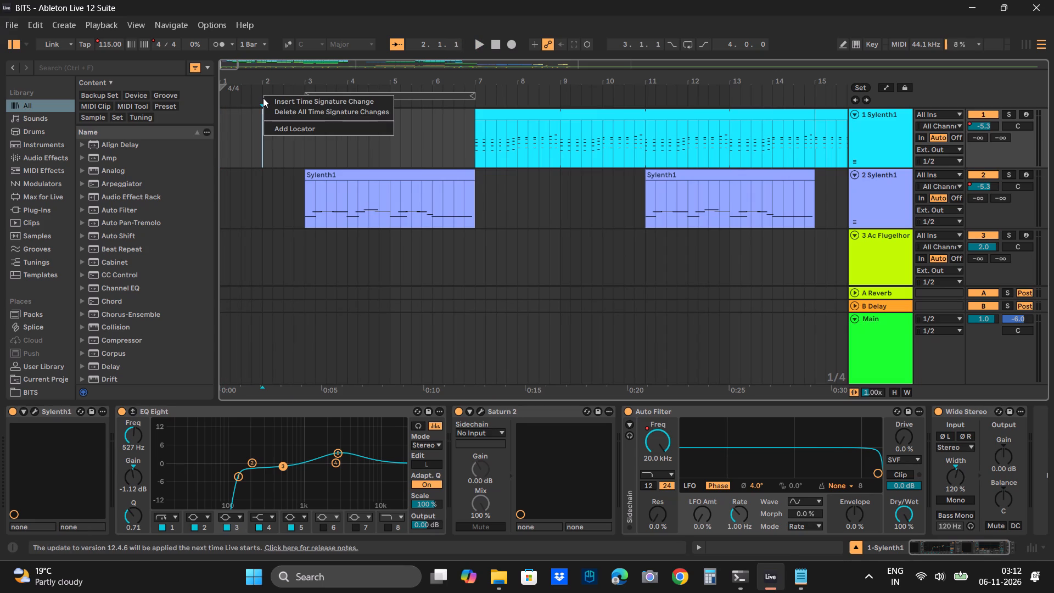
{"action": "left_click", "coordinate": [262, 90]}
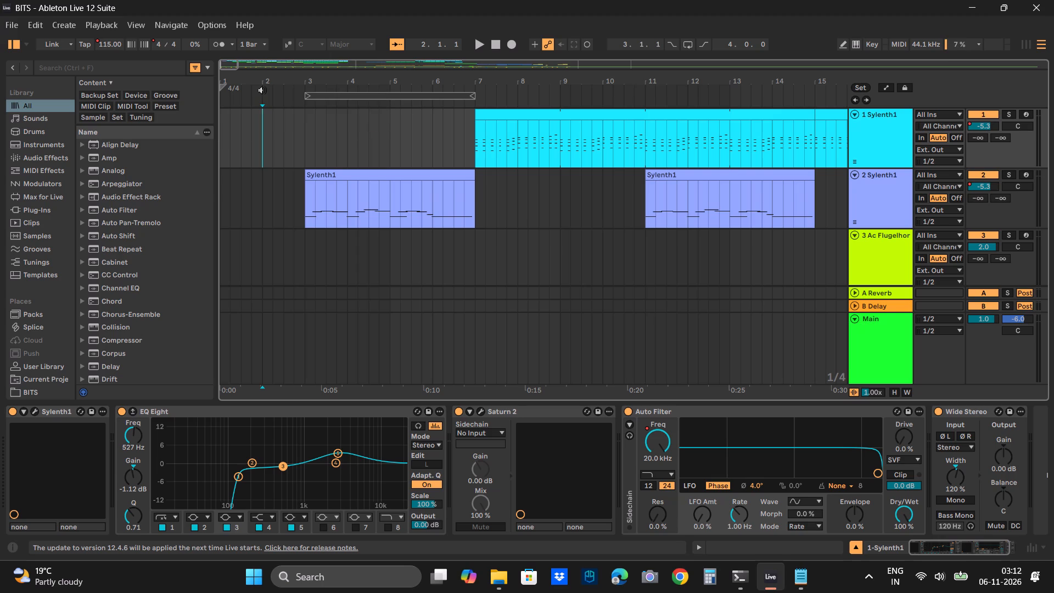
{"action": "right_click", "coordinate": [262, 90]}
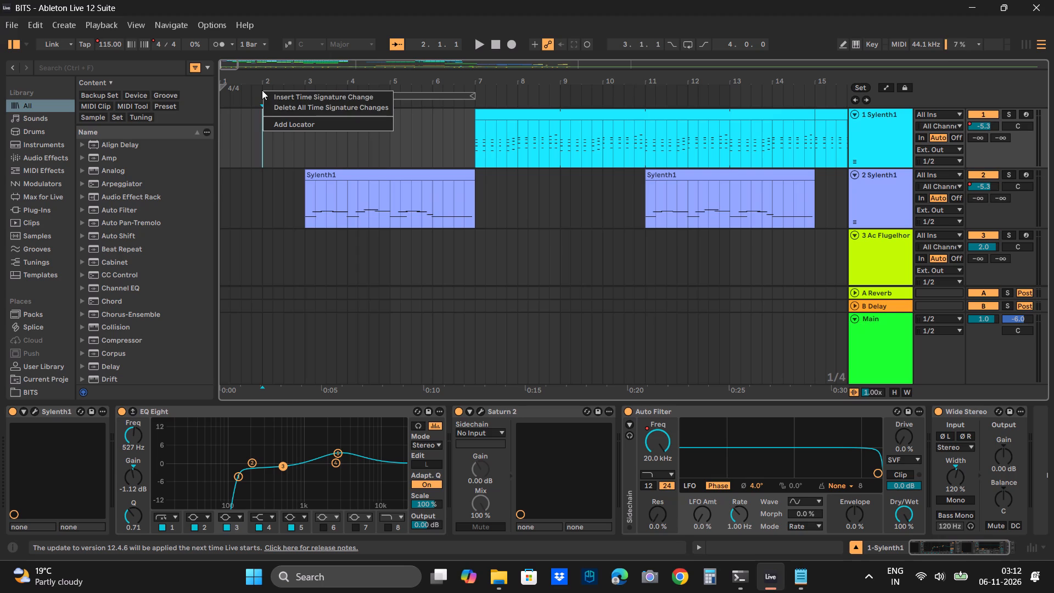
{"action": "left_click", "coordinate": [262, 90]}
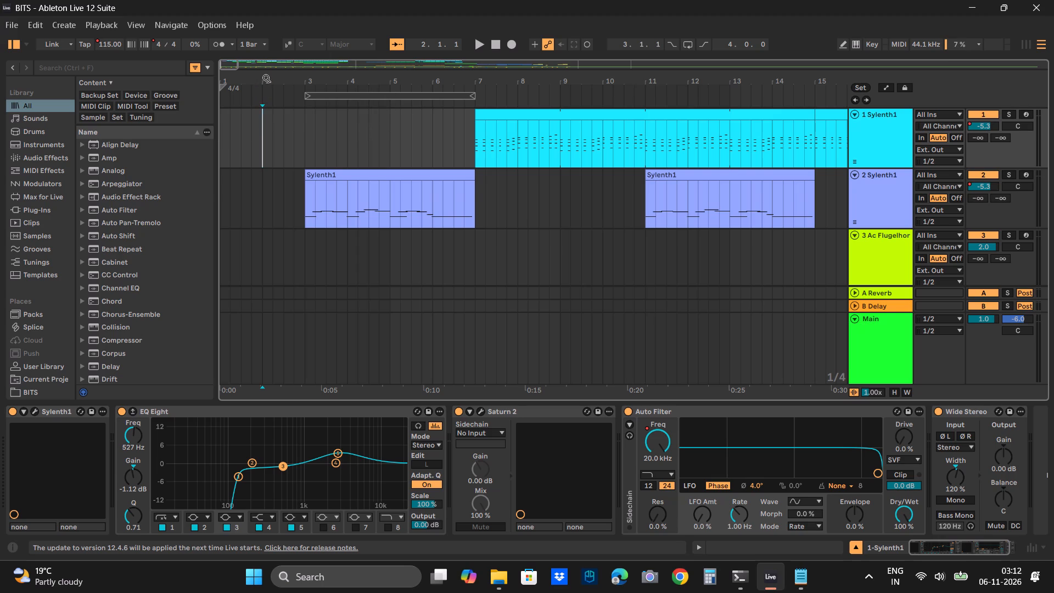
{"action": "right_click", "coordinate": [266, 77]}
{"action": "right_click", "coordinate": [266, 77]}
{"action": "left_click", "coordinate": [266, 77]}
Extend the loop brace's start back to bar 2, giving a 5-bar length, and play briefly from there.
{"action": "left_click_drag", "start_coordinate": [305, 97], "coordinate": [263, 88]}
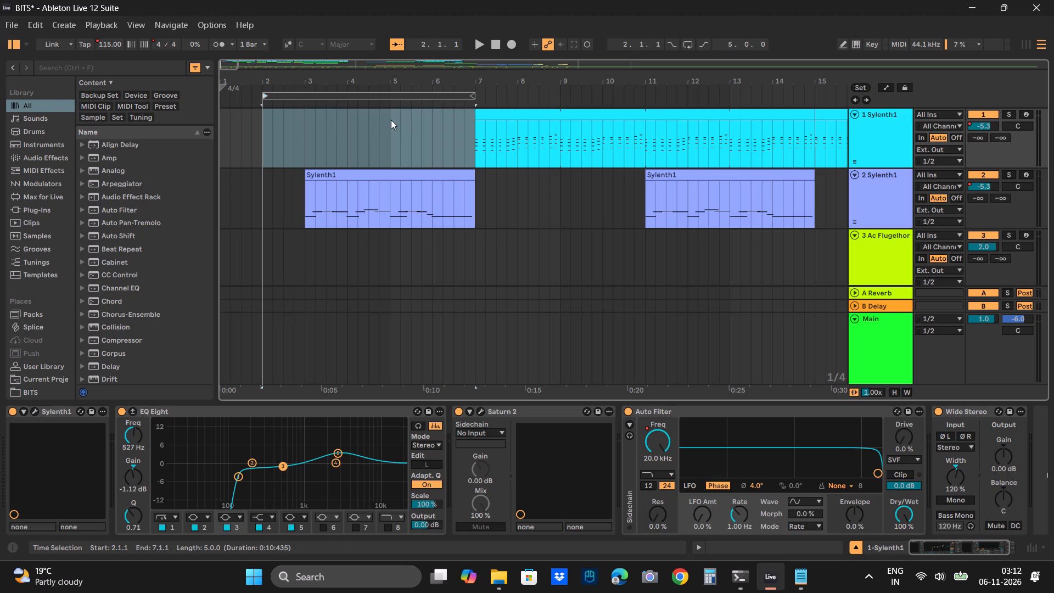
{"action": "key", "text": "space"}
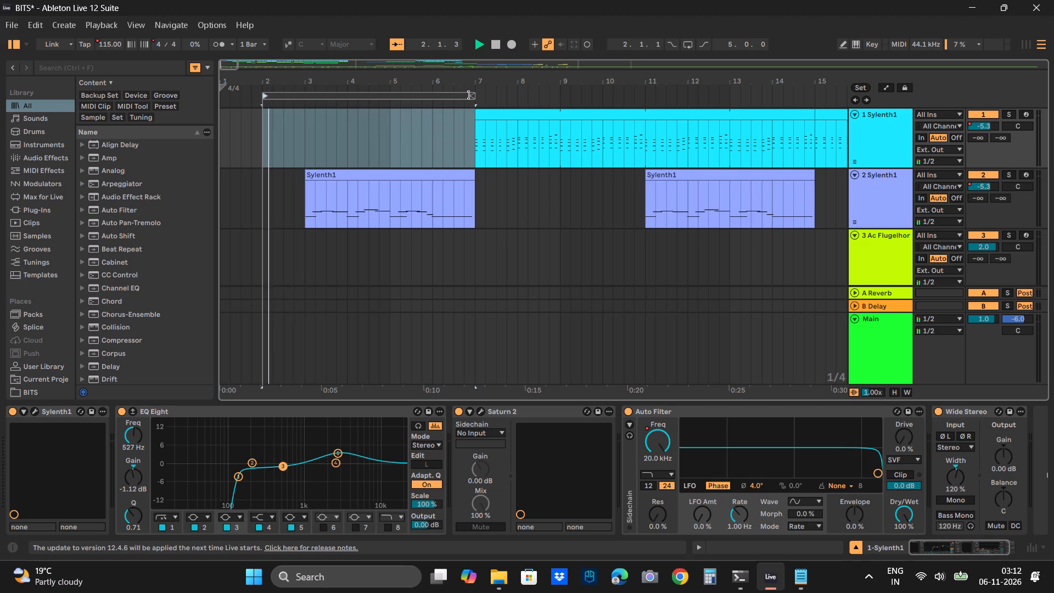
{"action": "key", "text": "space"}
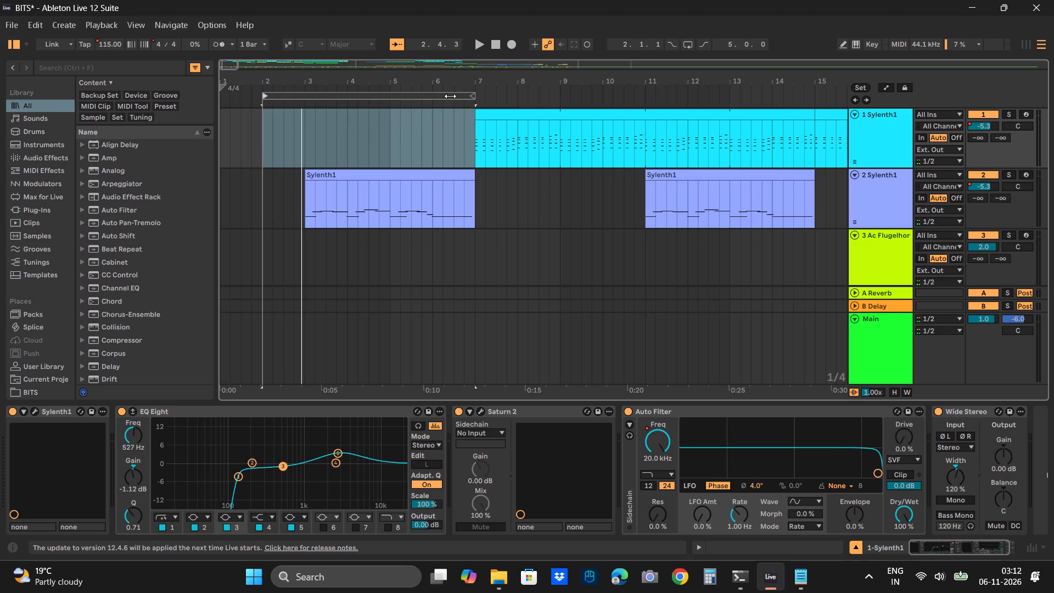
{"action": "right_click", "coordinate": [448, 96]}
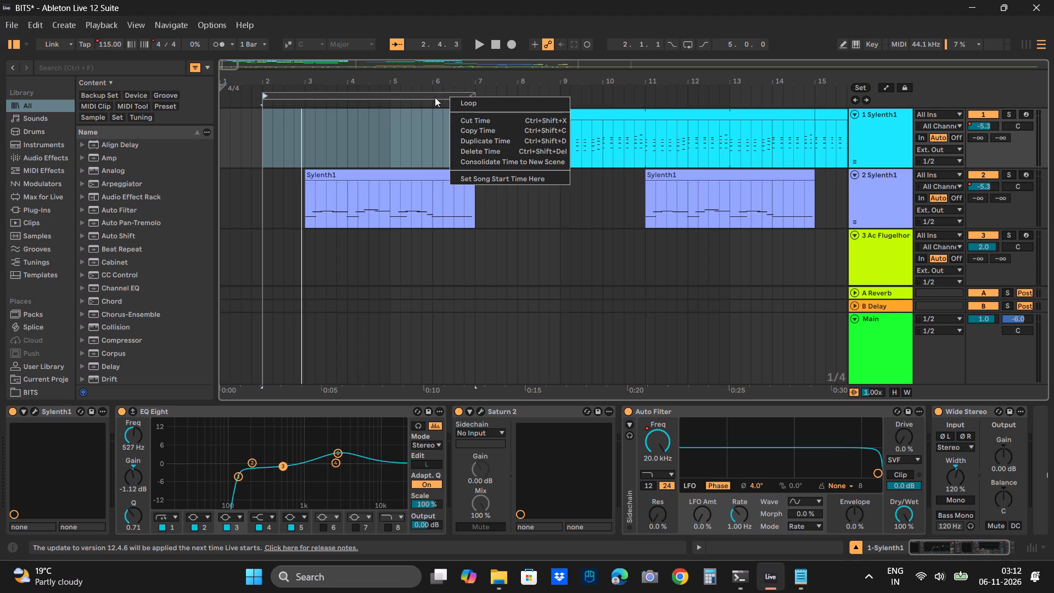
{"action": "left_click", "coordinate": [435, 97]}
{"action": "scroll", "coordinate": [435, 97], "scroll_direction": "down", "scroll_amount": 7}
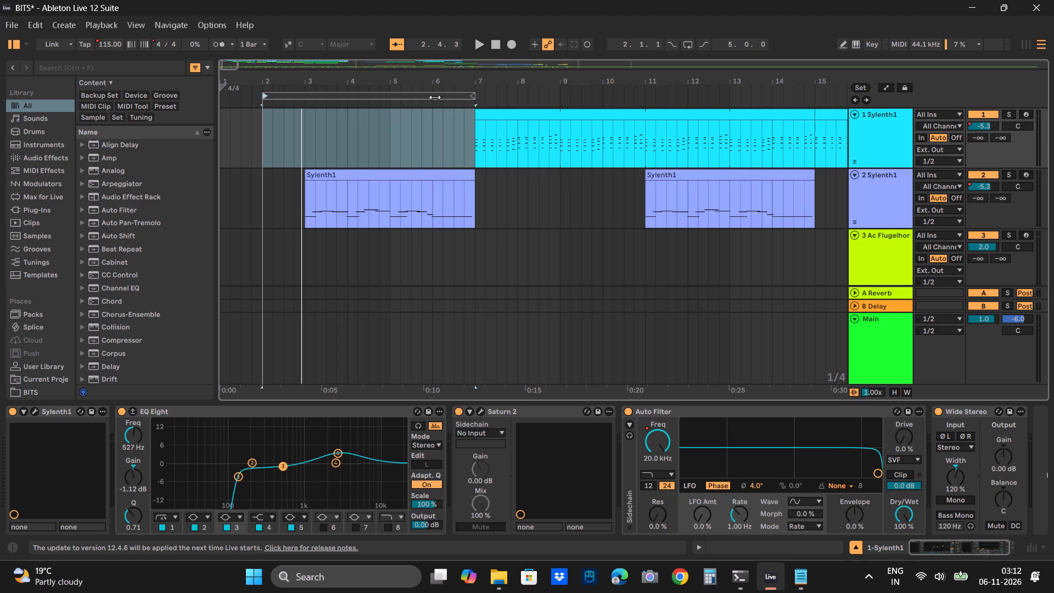
Look through the tracks below 3 Ac Flugelhorn, down to about track 17 Audio, and return to the top tracks.
{"action": "left_click", "coordinate": [515, 237]}
{"action": "scroll", "coordinate": [467, 224], "scroll_direction": "down", "scroll_amount": 10}
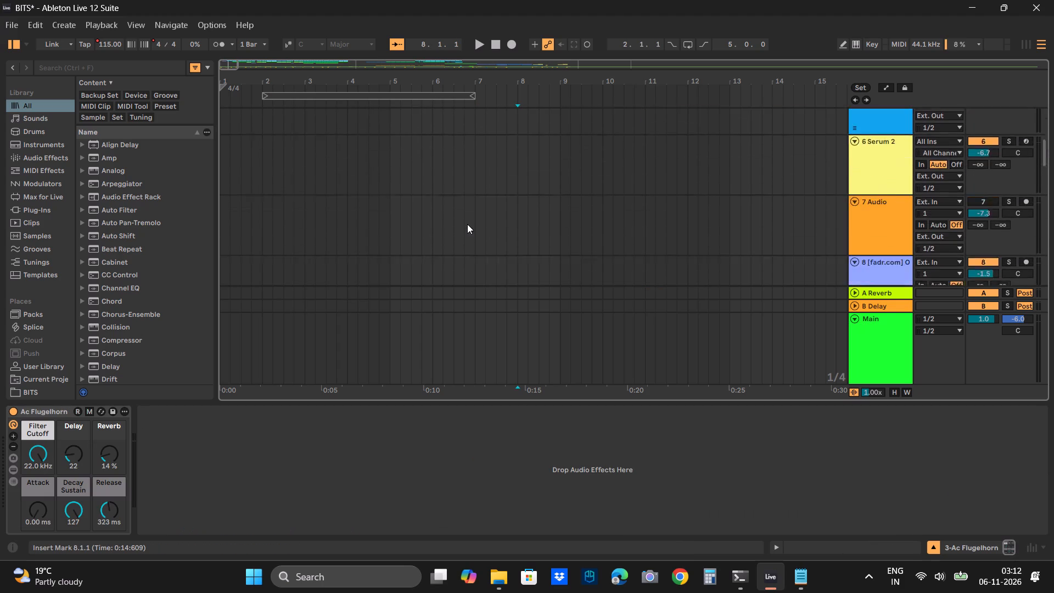
{"action": "scroll", "coordinate": [467, 224], "scroll_direction": "down", "scroll_amount": 17}
{"action": "scroll", "coordinate": [467, 224], "scroll_direction": "up", "scroll_amount": 13}
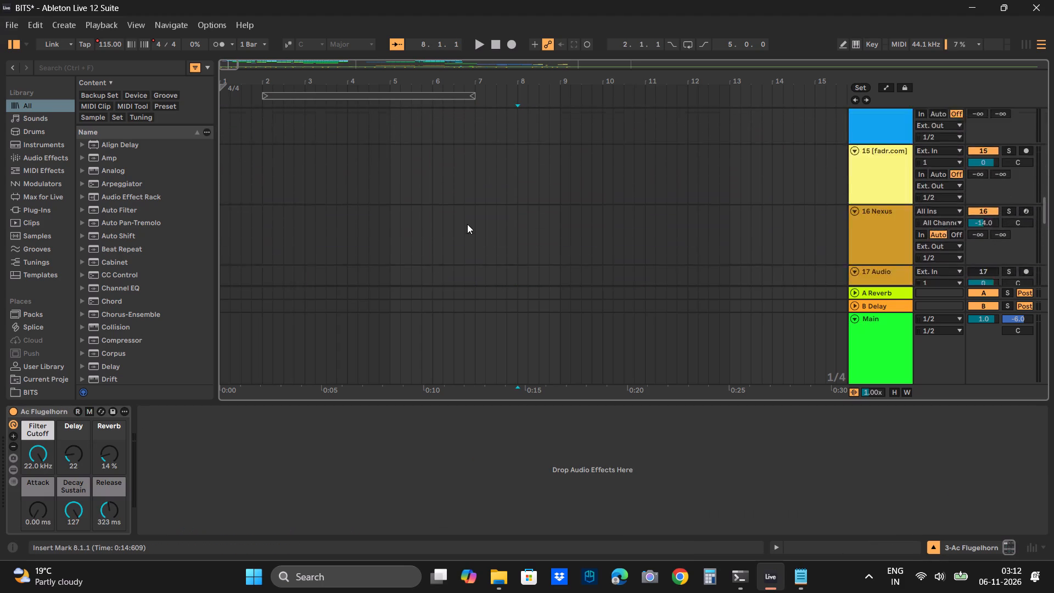
{"action": "scroll", "coordinate": [467, 224], "scroll_direction": "up", "scroll_amount": 6}
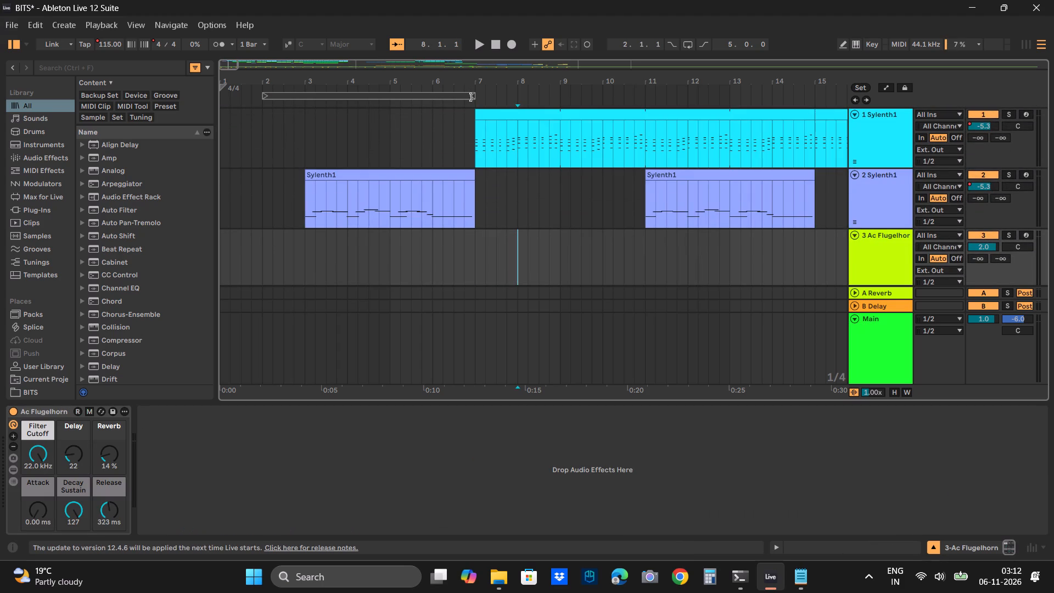
Play the arrangement from bar 6 on track 1 Sylenth1, stop at about bar 12, and briefly replay bar 6.
{"action": "left_click", "coordinate": [434, 120]}
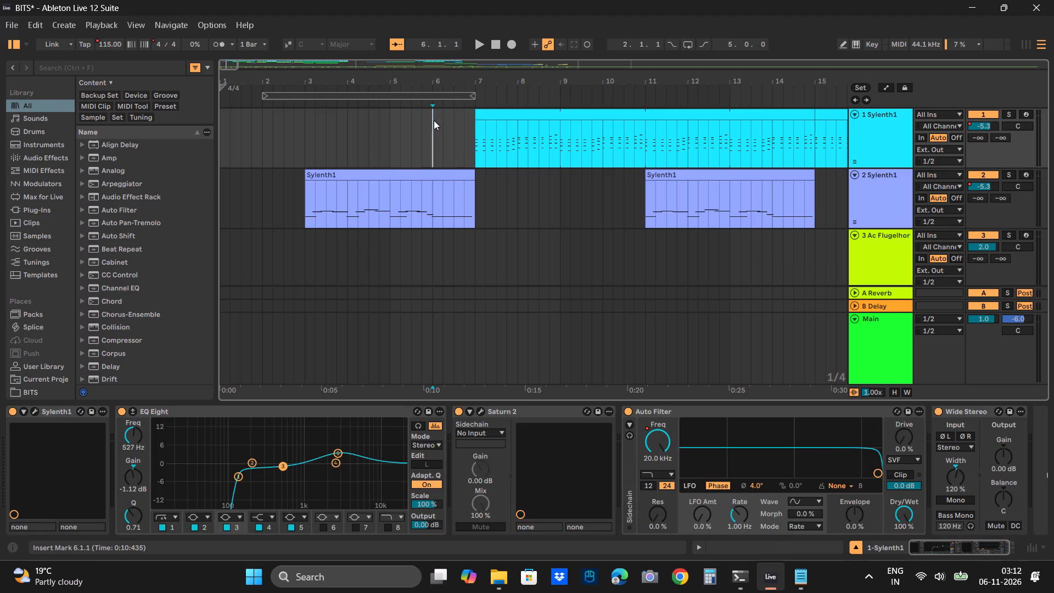
{"action": "key", "text": "space"}
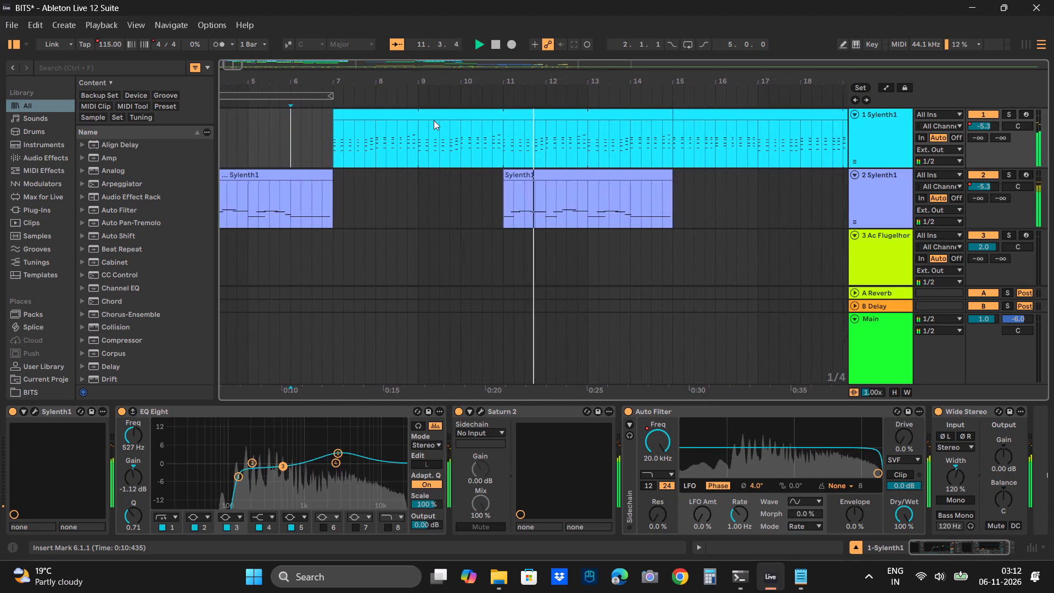
{"action": "key", "text": "space"}
{"action": "scroll", "coordinate": [434, 120], "scroll_direction": "right", "scroll_amount": 7}
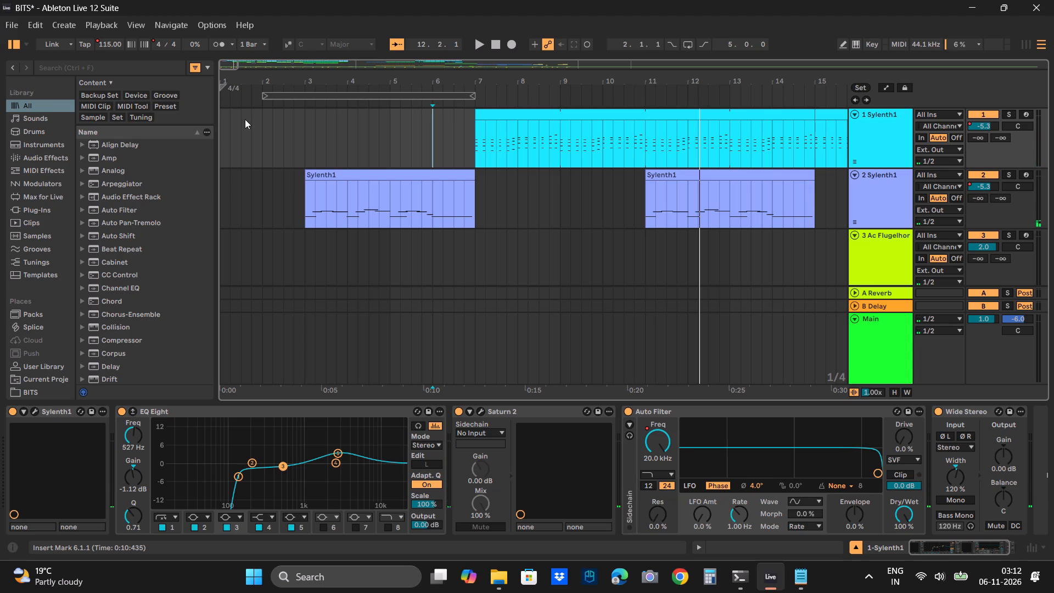
{"action": "key", "text": "space"}
{"action": "key", "text": "space"}
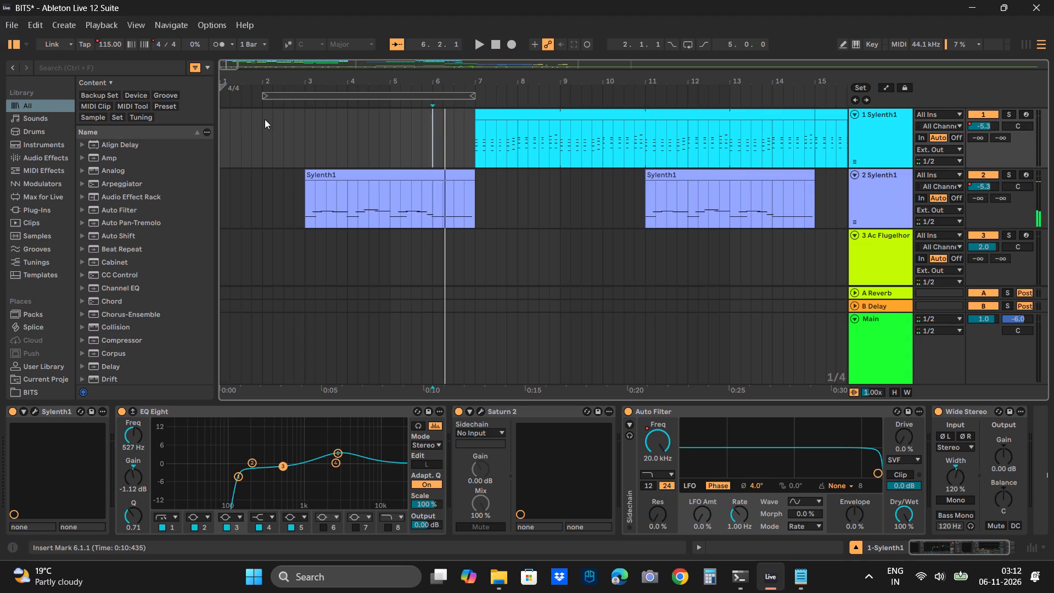
Play the arrangement briefly from bar 2 on track 1 Sylenth1.
{"action": "left_click", "coordinate": [265, 119]}
{"action": "key", "text": "space"}
{"action": "key", "text": "space"}
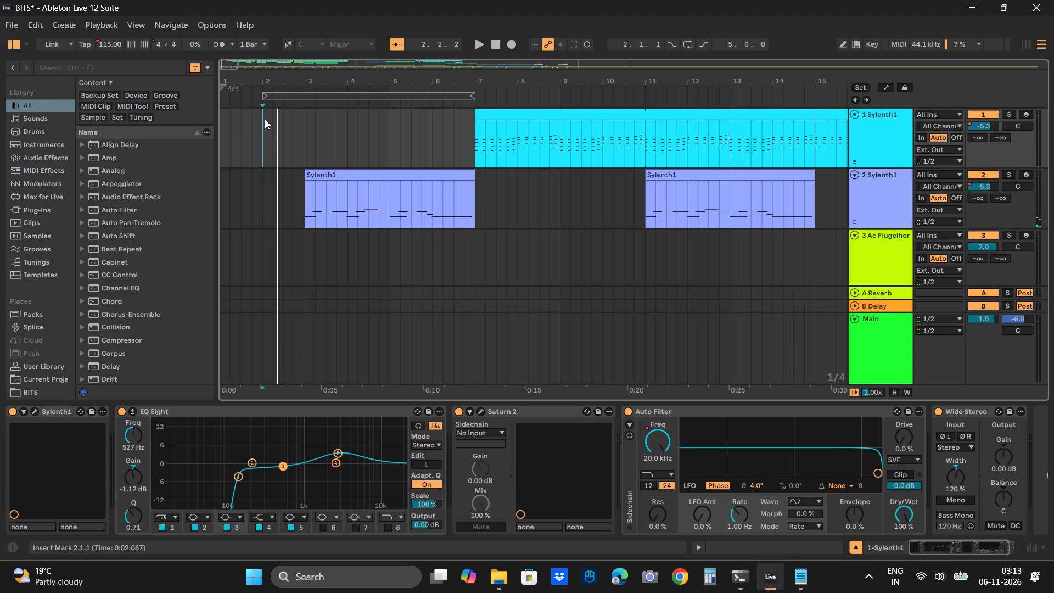
Consolidate the looped time from bar 2 to bar 7 to a new scene.
{"action": "left_click", "coordinate": [288, 97]}
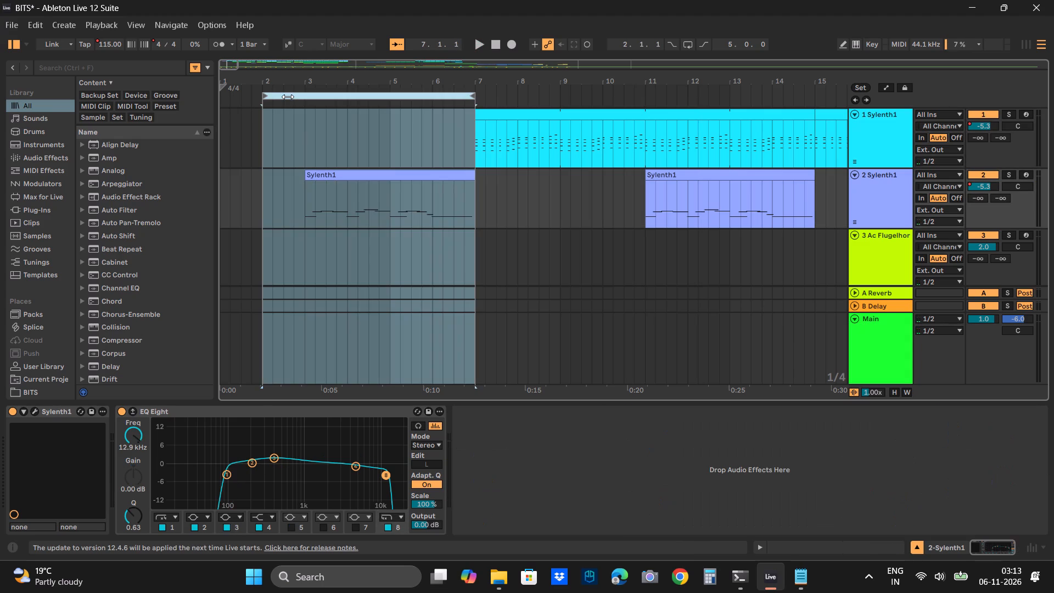
{"action": "right_click", "coordinate": [288, 97]}
{"action": "left_click", "coordinate": [317, 158]}
Switch to Session View, launch scene 2 containing the Sylenth1 clip, listen to it and stop playback.
{"action": "left_click", "coordinate": [1024, 46]}
{"action": "scroll", "coordinate": [742, 111], "scroll_direction": "up", "scroll_amount": 2}
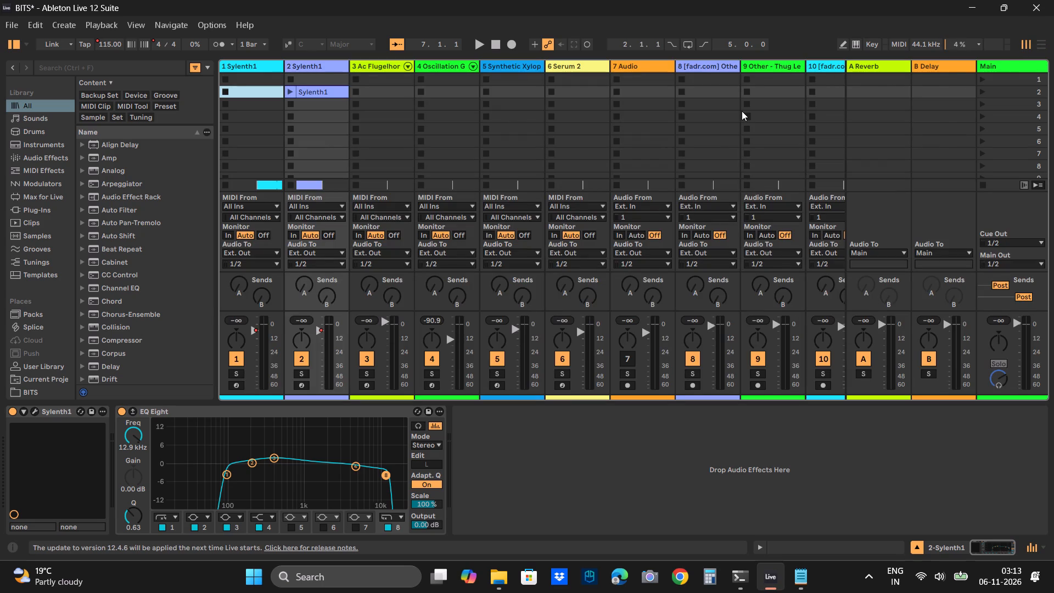
{"action": "scroll", "coordinate": [742, 111], "scroll_direction": "up", "scroll_amount": 1}
{"action": "left_click", "coordinate": [983, 89]}
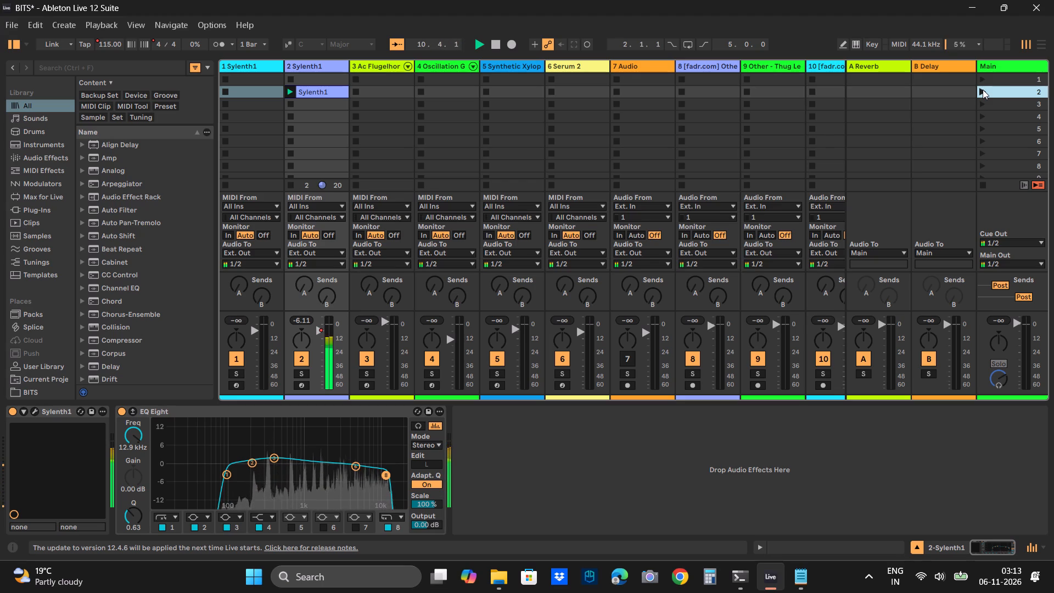
{"action": "scroll", "coordinate": [824, 124], "scroll_direction": "down", "scroll_amount": 3}
{"action": "scroll", "coordinate": [824, 124], "scroll_direction": "up", "scroll_amount": 4}
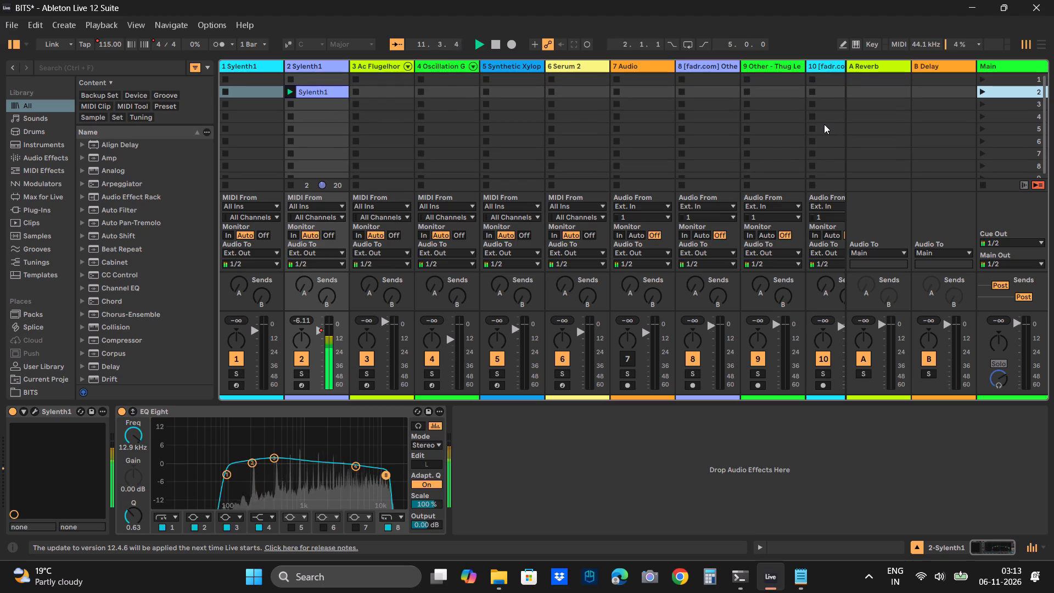
{"action": "key", "text": "space"}
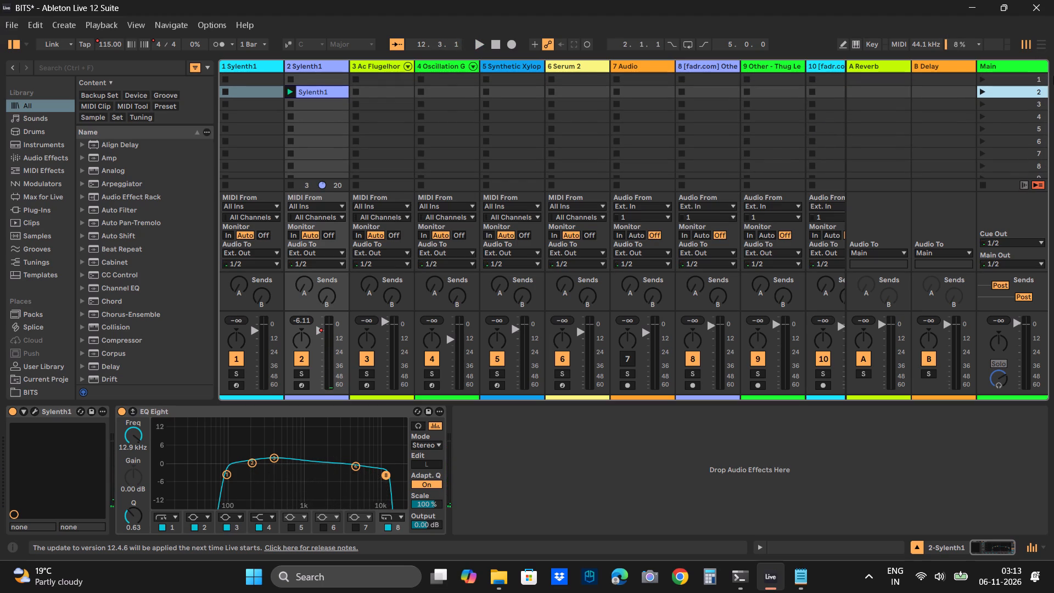
Return to Arrangement View and switch all tracks back to playing the arrangement clips.
{"action": "left_click", "coordinate": [1041, 44]}
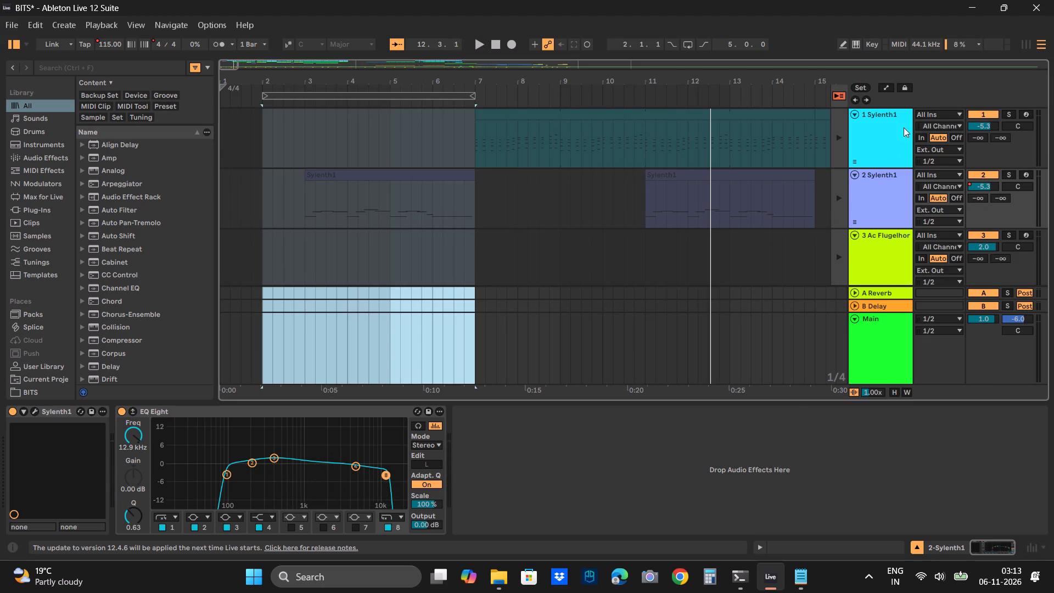
{"action": "left_click", "coordinate": [836, 99]}
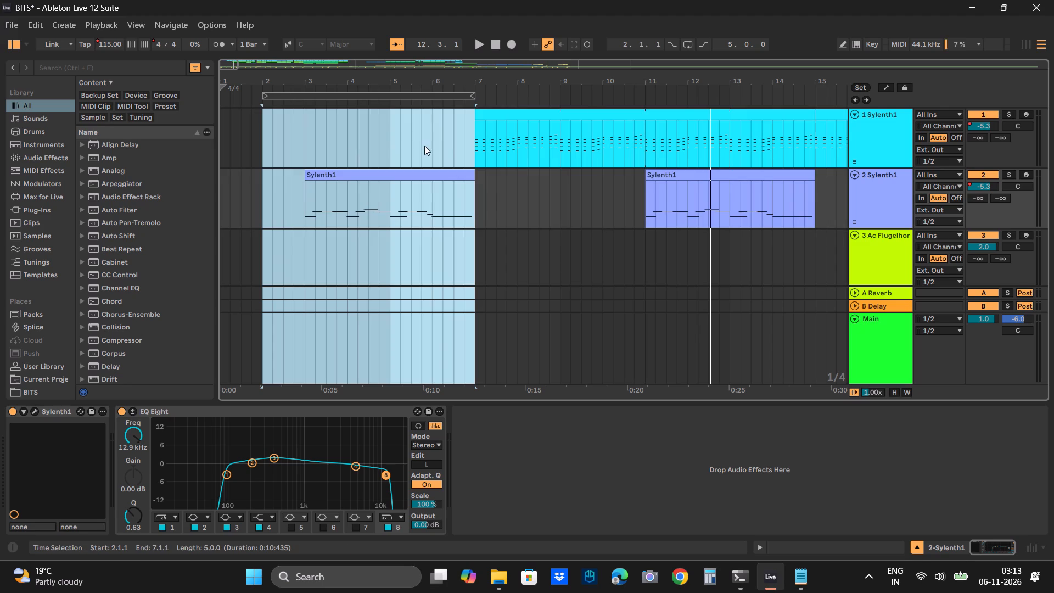
Play the arrangement from bar 2 and listen to the first clip on track 2 Sylenth1.
{"action": "left_click", "coordinate": [323, 155]}
{"action": "left_click", "coordinate": [264, 150]}
{"action": "key", "text": "space"}
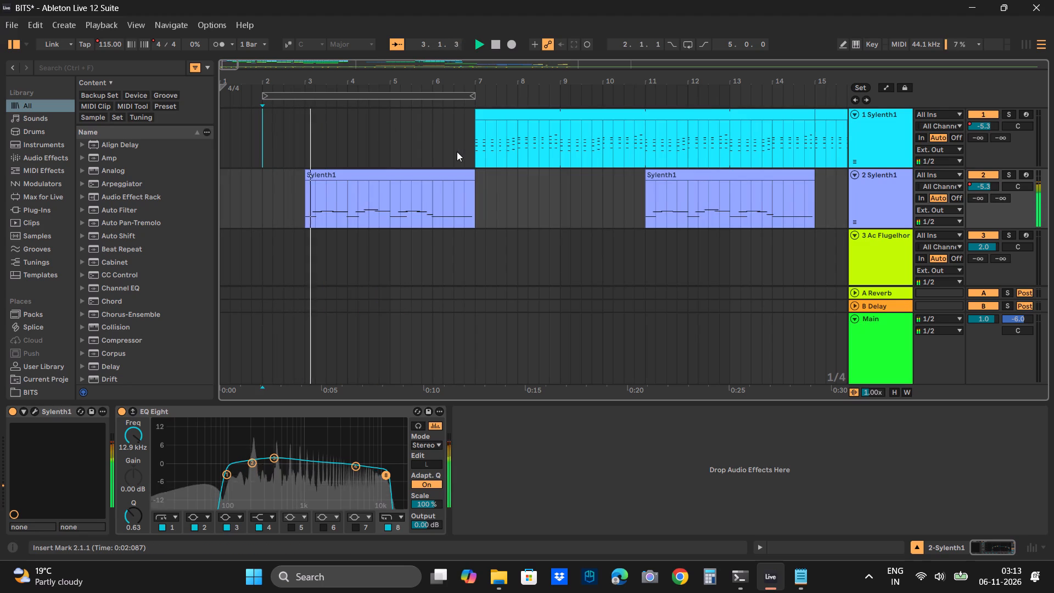
{"action": "scroll", "coordinate": [457, 152], "scroll_direction": "down", "scroll_amount": 6}
{"action": "scroll", "coordinate": [457, 152], "scroll_direction": "up", "scroll_amount": 7}
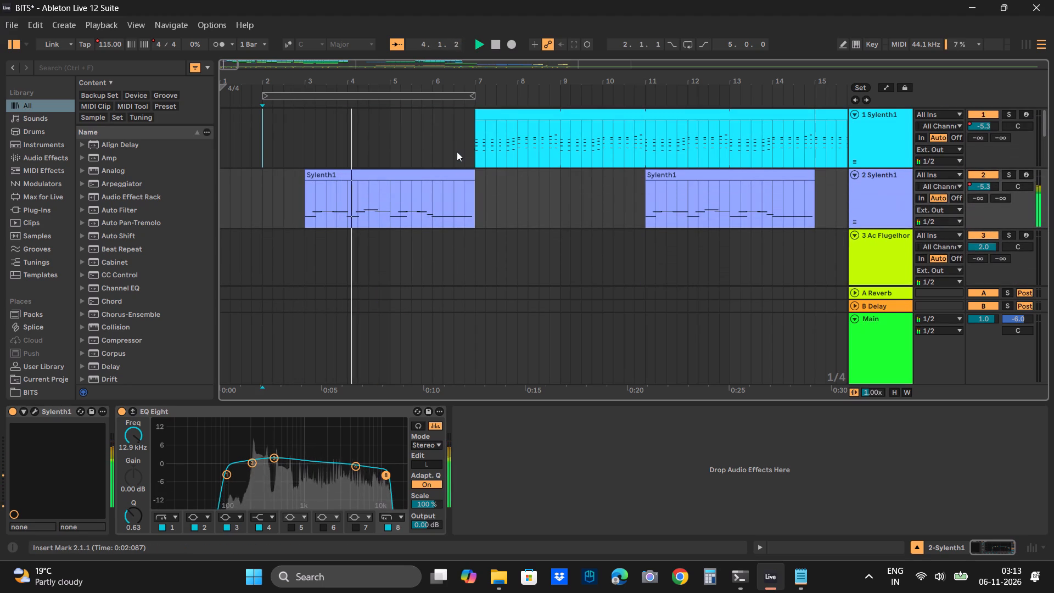
During playback, move the loop brace to start at bar 7, shorten it to 4 bars ending at bar 11, and stop playback.
{"action": "left_click_drag", "start_coordinate": [453, 97], "coordinate": [539, 88]}
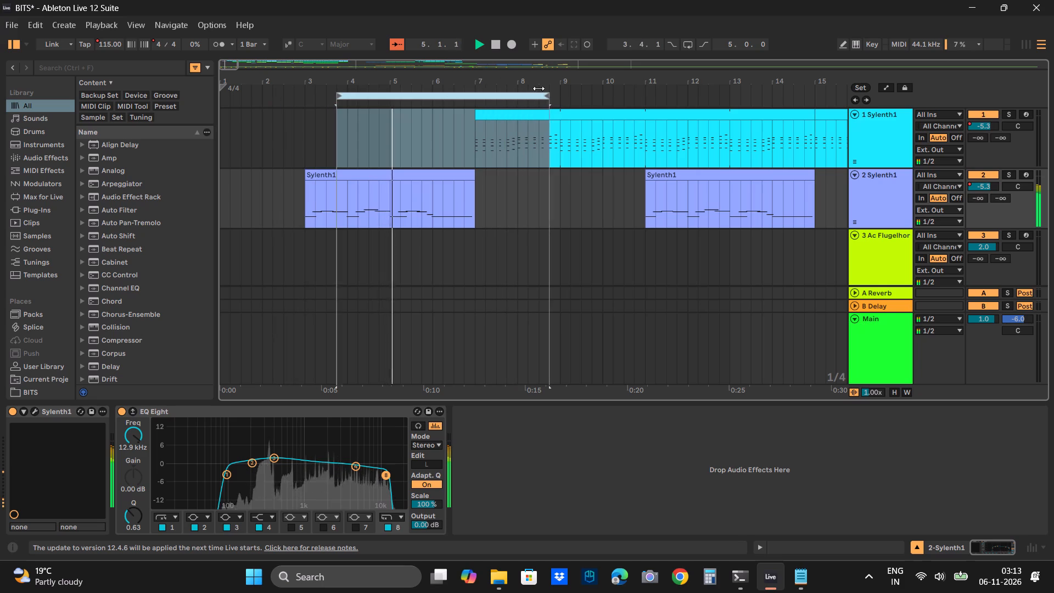
{"action": "left_click_drag", "start_coordinate": [539, 88], "coordinate": [674, 123]}
{"action": "left_click", "coordinate": [596, 223]}
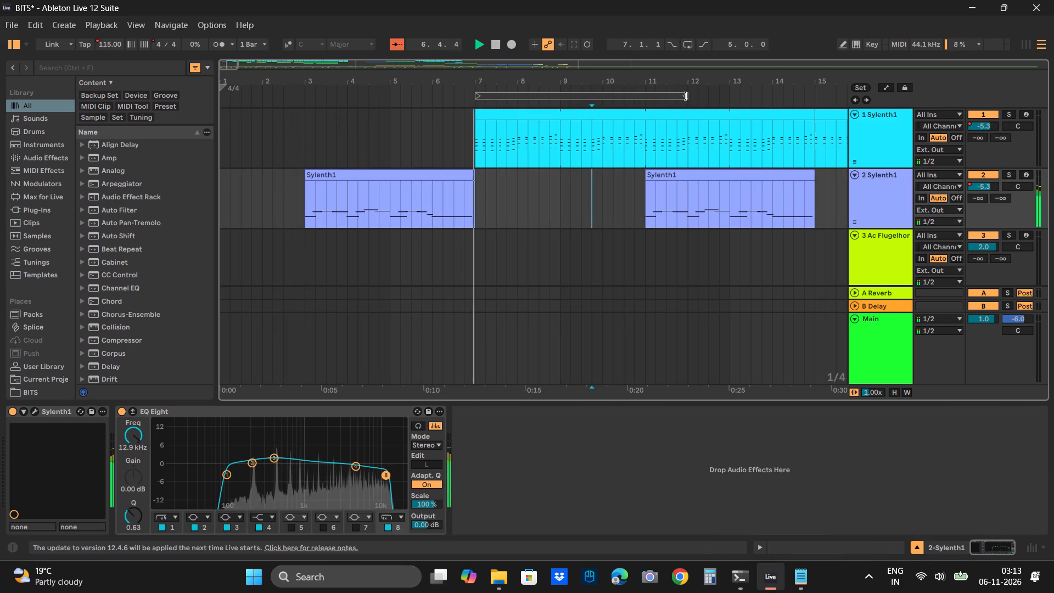
{"action": "left_click_drag", "start_coordinate": [686, 96], "coordinate": [685, 96]}
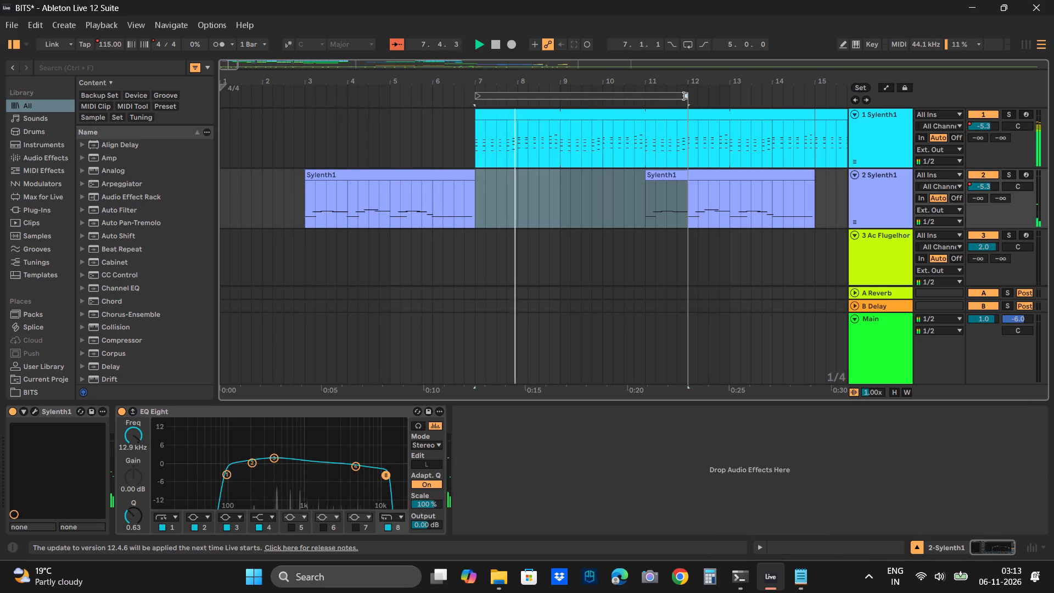
{"action": "left_click_drag", "start_coordinate": [685, 96], "coordinate": [683, 97]}
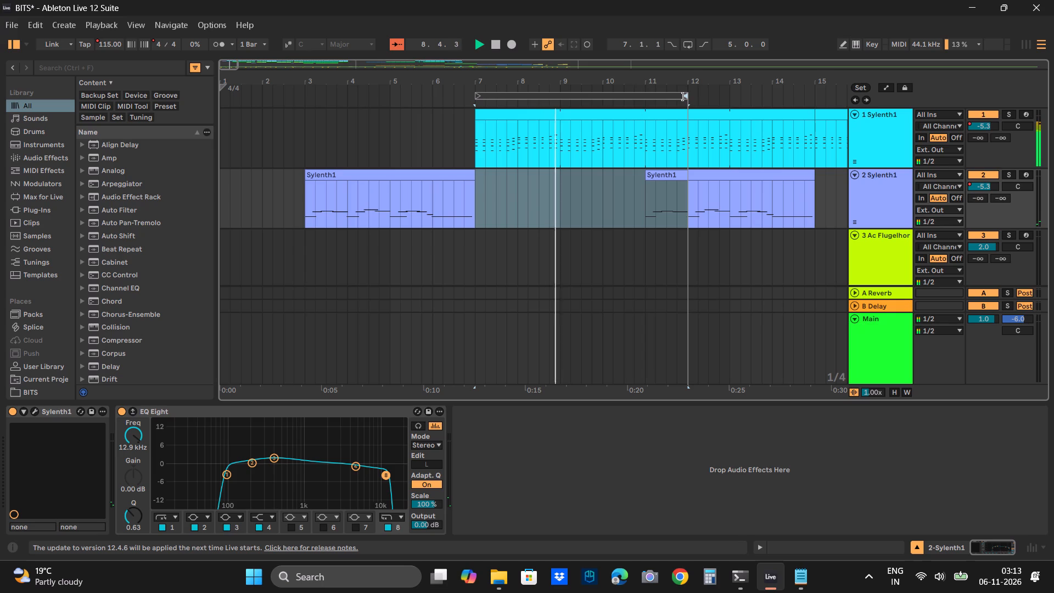
{"action": "left_click_drag", "start_coordinate": [683, 97], "coordinate": [648, 102]}
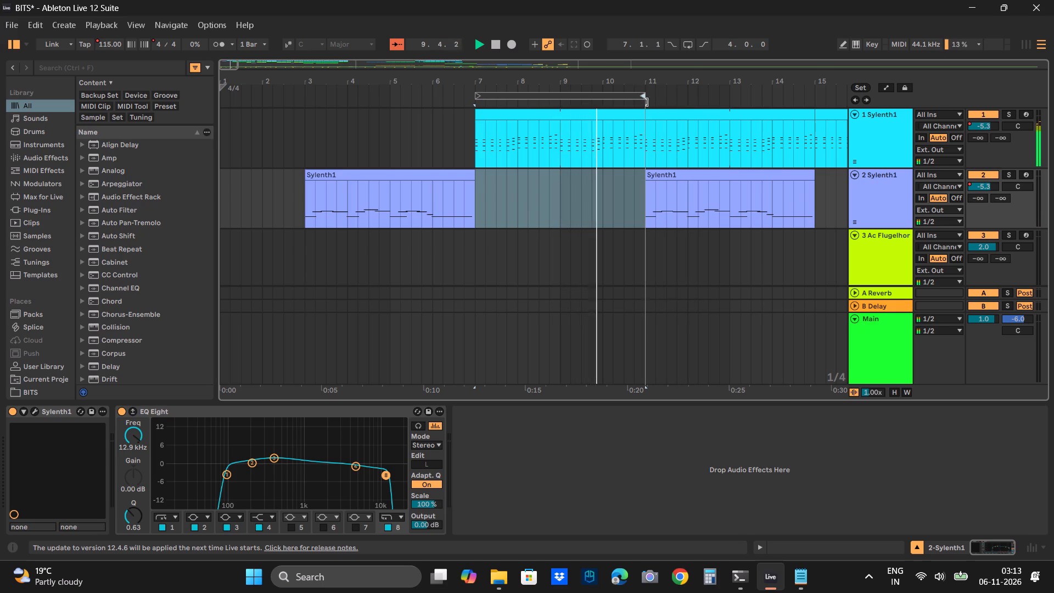
{"action": "left_click_drag", "start_coordinate": [648, 102], "coordinate": [646, 103]}
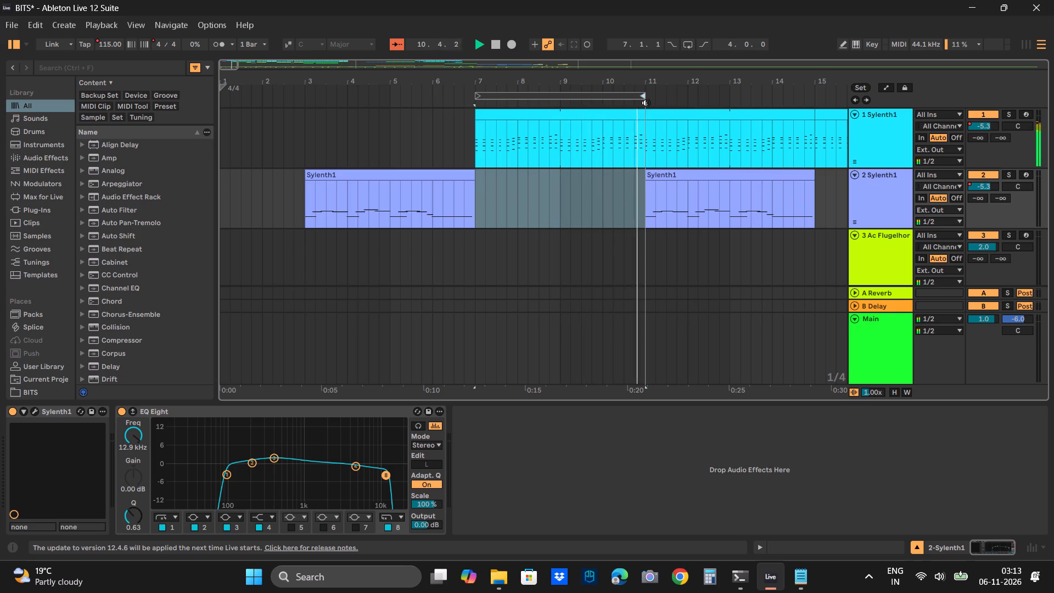
{"action": "scroll", "coordinate": [646, 103], "scroll_direction": "left", "scroll_amount": 3}
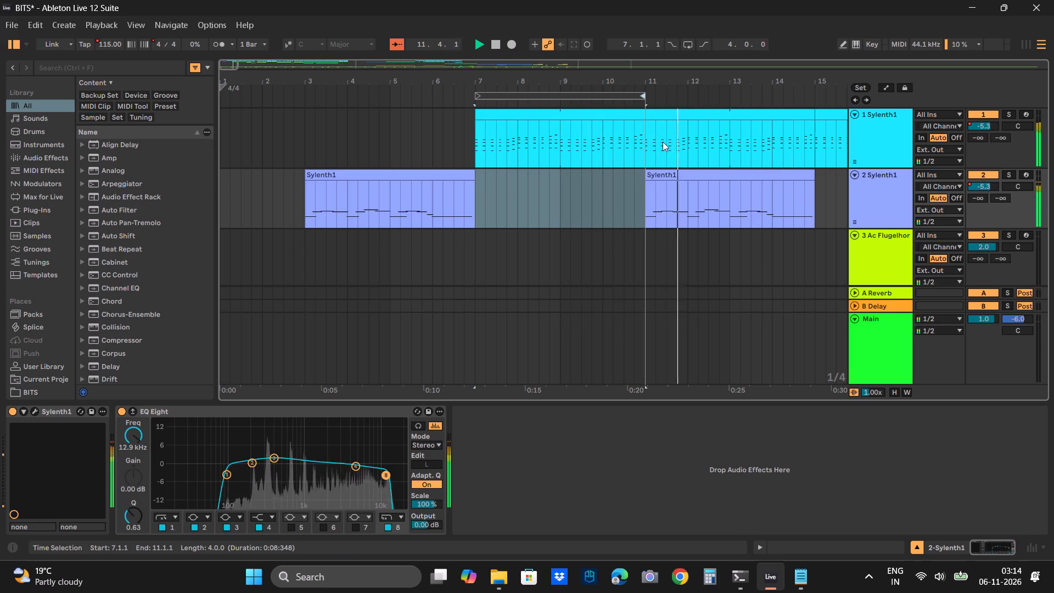
{"action": "scroll", "coordinate": [668, 152], "scroll_direction": "left", "scroll_amount": 1}
{"action": "key", "text": "space"}
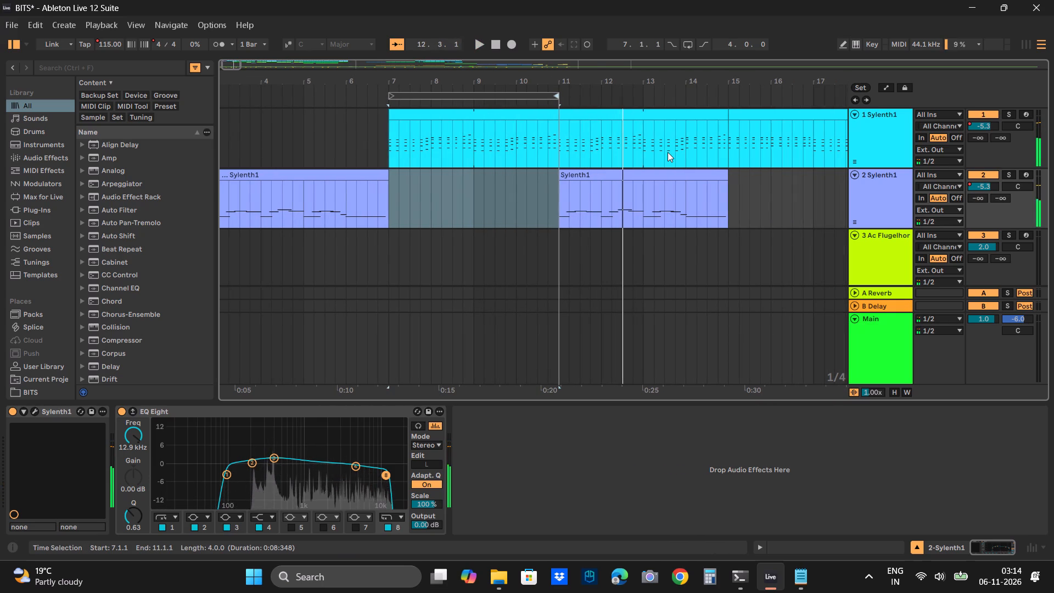
Set the insert marker to bar 7 on track 1 Sylenth1 and play the arrangement from there.
{"action": "left_click", "coordinate": [526, 96]}
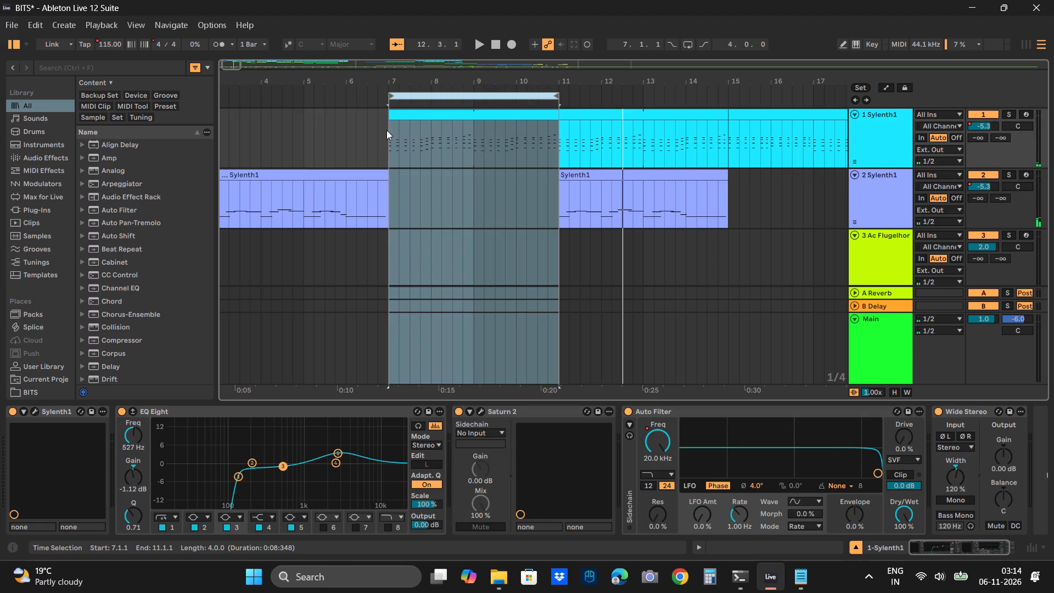
{"action": "left_click", "coordinate": [384, 132]}
{"action": "key", "text": "space"}
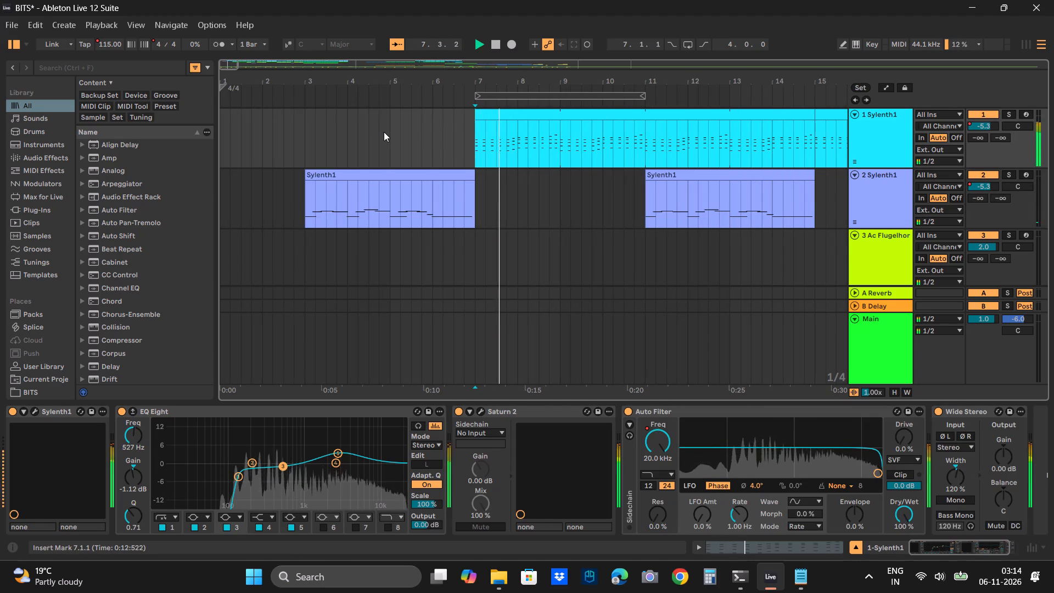
Consolidate the looped range from bar 7 to bar 11 to a new scene, accepting that audio will stop.
{"action": "left_click", "coordinate": [516, 96]}
{"action": "right_click", "coordinate": [516, 96]}
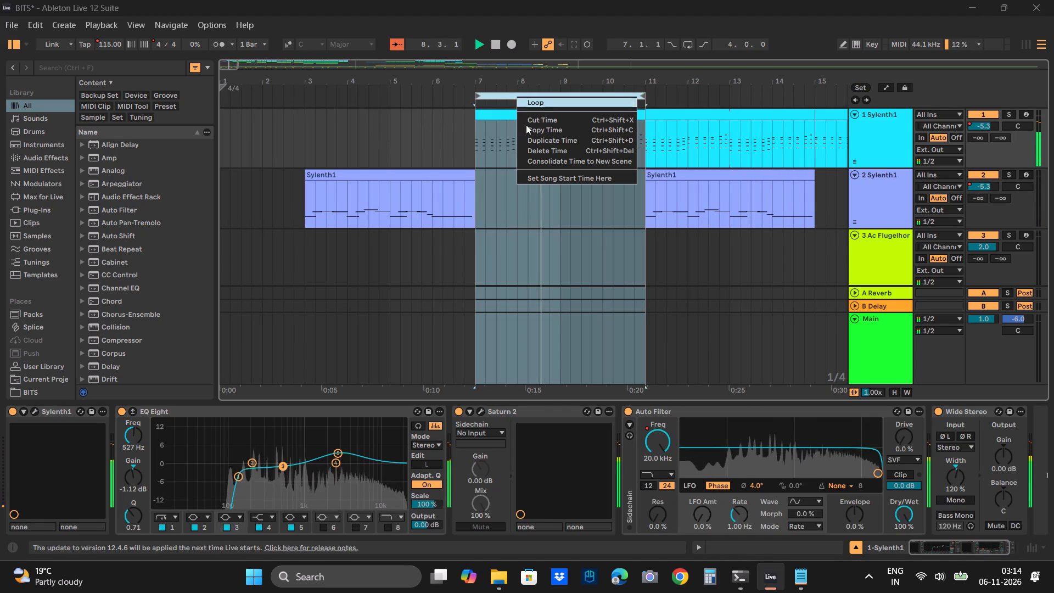
{"action": "left_click", "coordinate": [542, 158]}
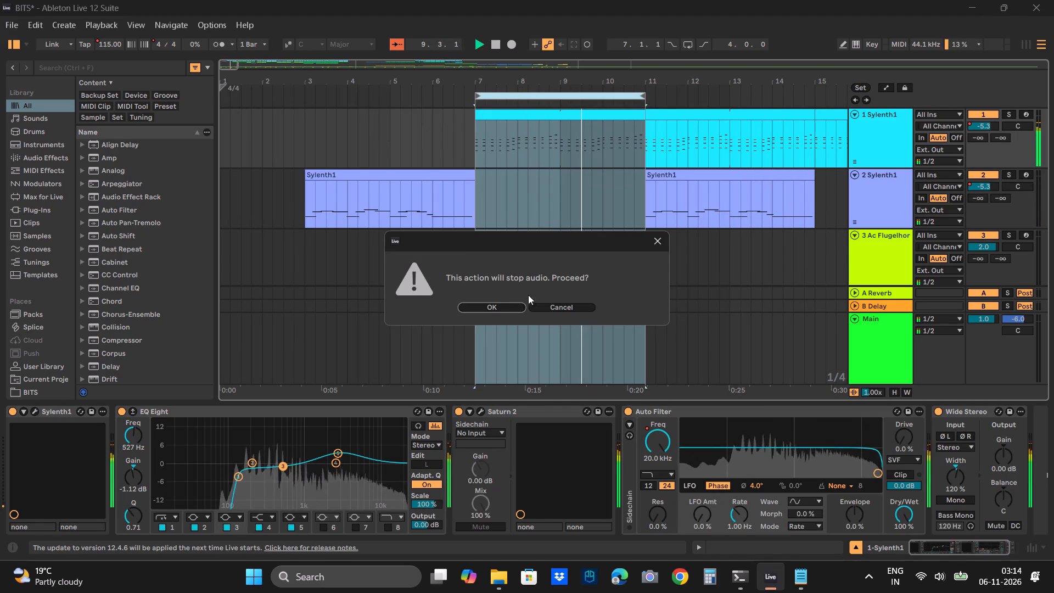
{"action": "left_click", "coordinate": [507, 300]}
{"action": "left_click", "coordinate": [496, 305]}
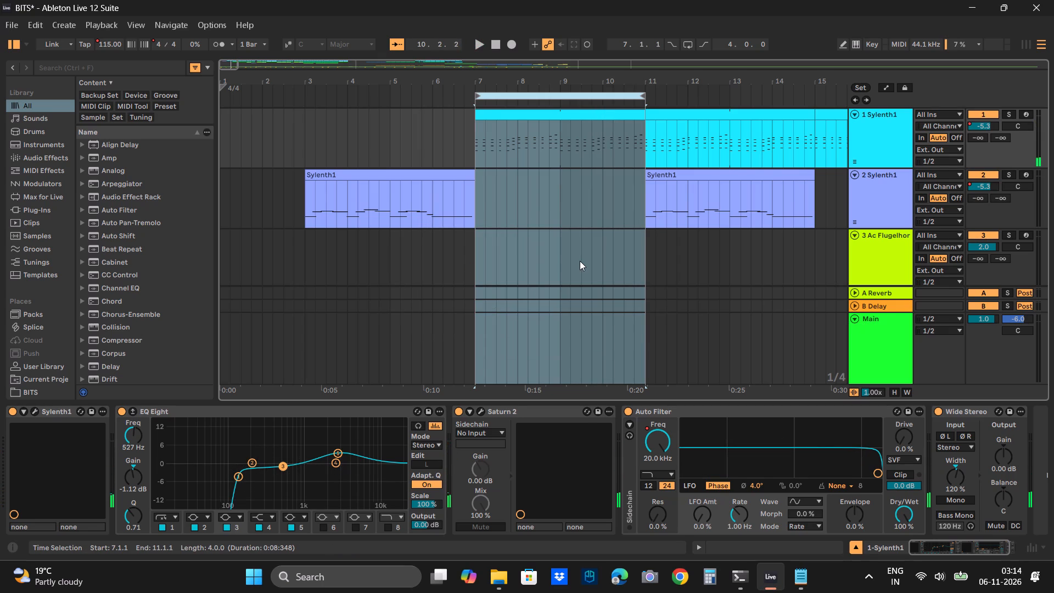
Move the 4-bar loop brace to start at bar 11 and consolidate bars 11 to 15 to a new scene.
{"action": "scroll", "coordinate": [580, 261], "scroll_direction": "left", "scroll_amount": 2}
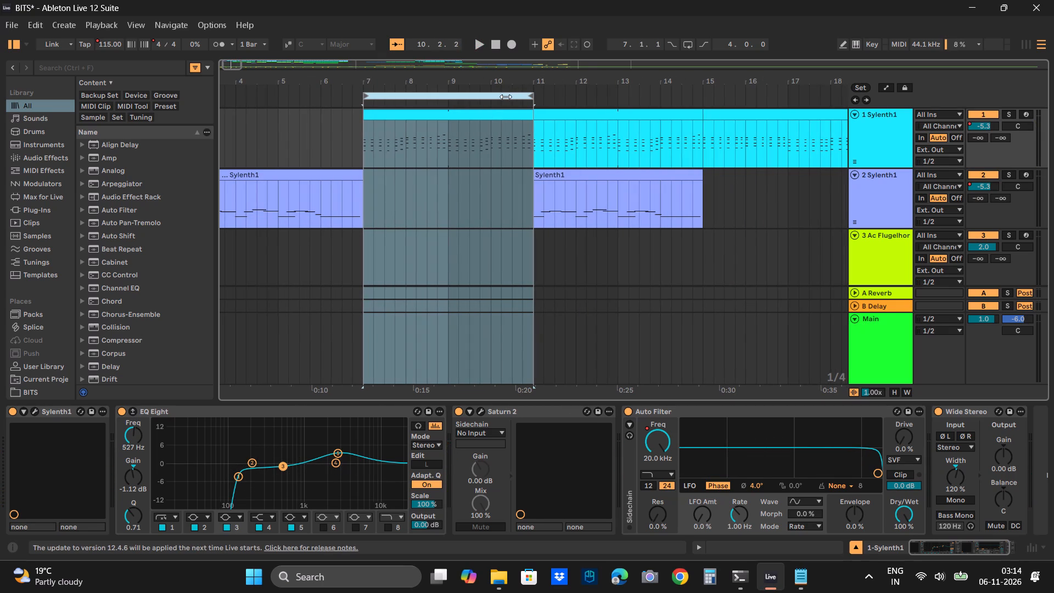
{"action": "left_click_drag", "start_coordinate": [506, 97], "coordinate": [681, 104]}
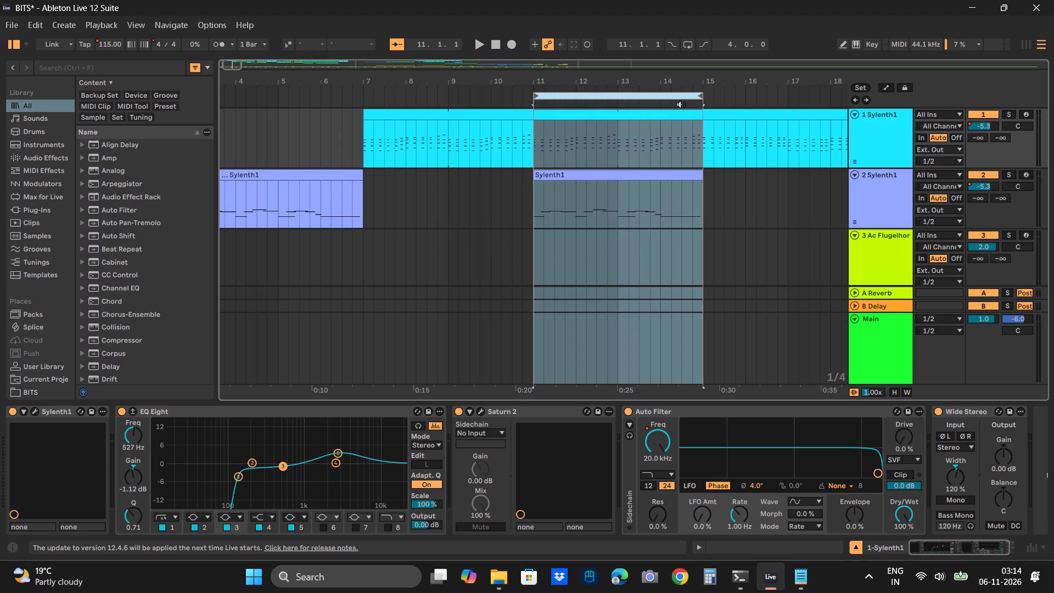
{"action": "left_click", "coordinate": [756, 234]}
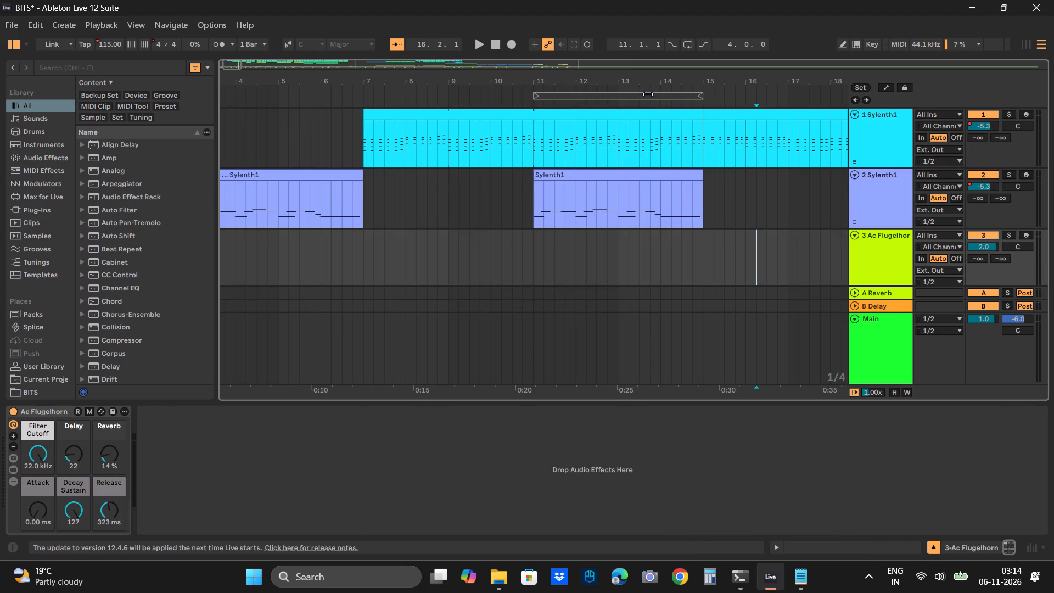
{"action": "left_click", "coordinate": [648, 94]}
{"action": "right_click", "coordinate": [648, 94]}
{"action": "left_click", "coordinate": [691, 159]}
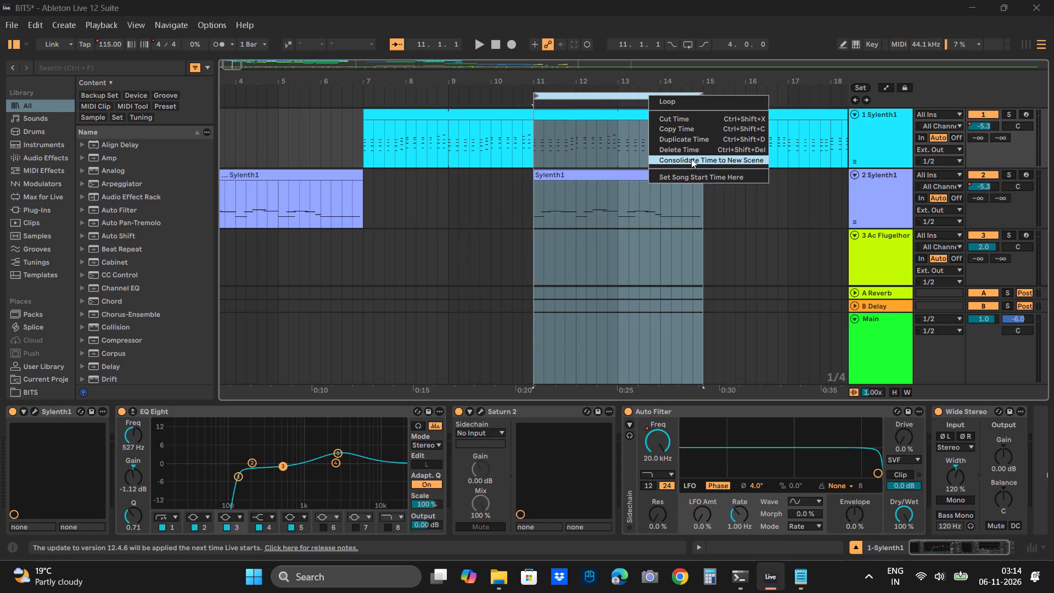
Switch to Session View, launch scene 1 to check it, and stop playback.
{"action": "scroll", "coordinate": [711, 199], "scroll_direction": "left", "scroll_amount": 2}
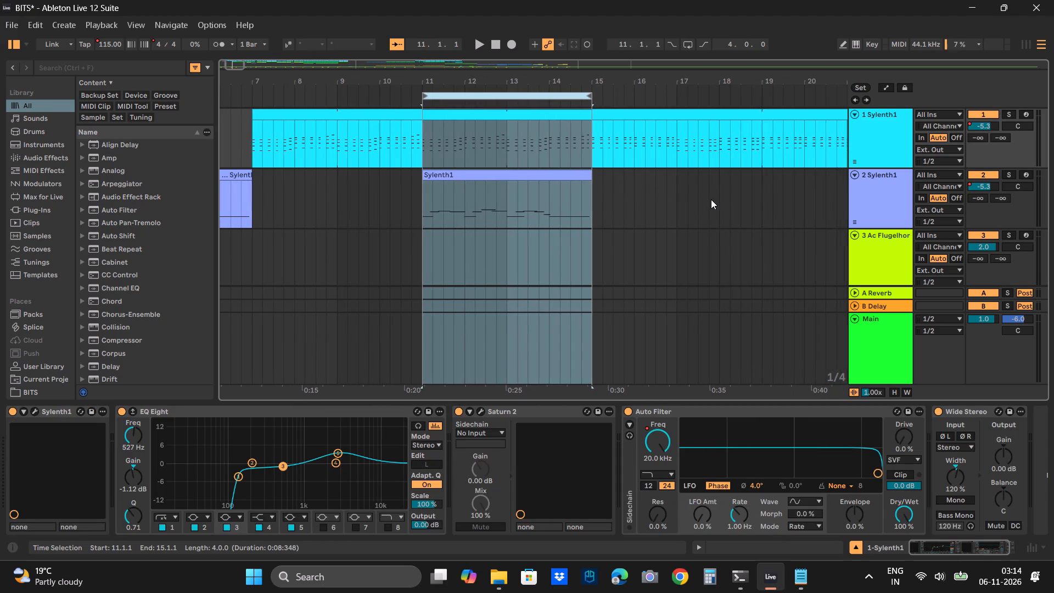
{"action": "scroll", "coordinate": [711, 199], "scroll_direction": "down", "scroll_amount": 5, "text": "ctrl"}
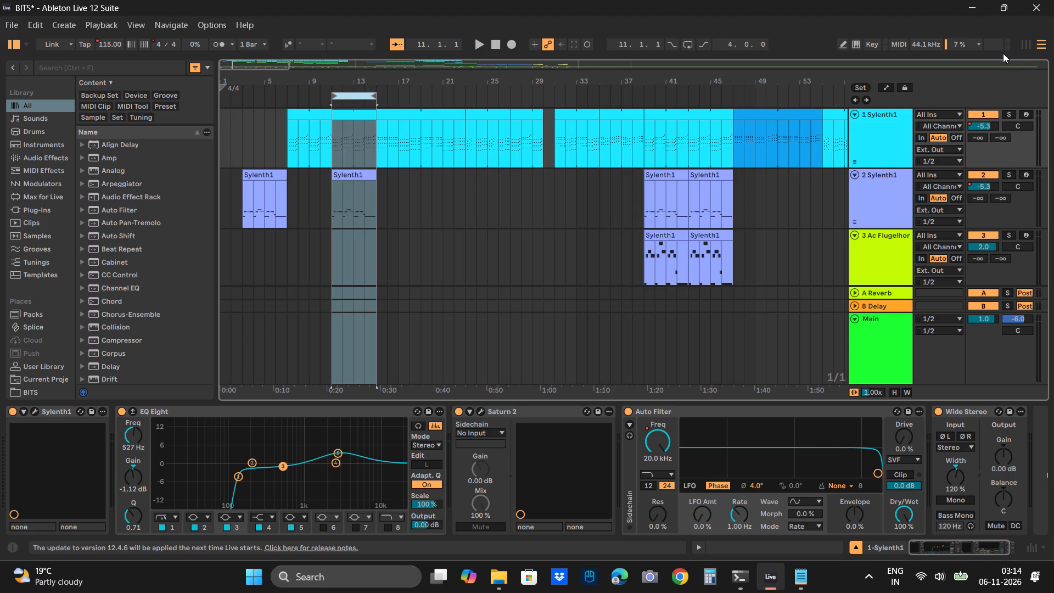
{"action": "left_click", "coordinate": [1022, 47]}
{"action": "scroll", "coordinate": [599, 143], "scroll_direction": "right", "scroll_amount": 4}
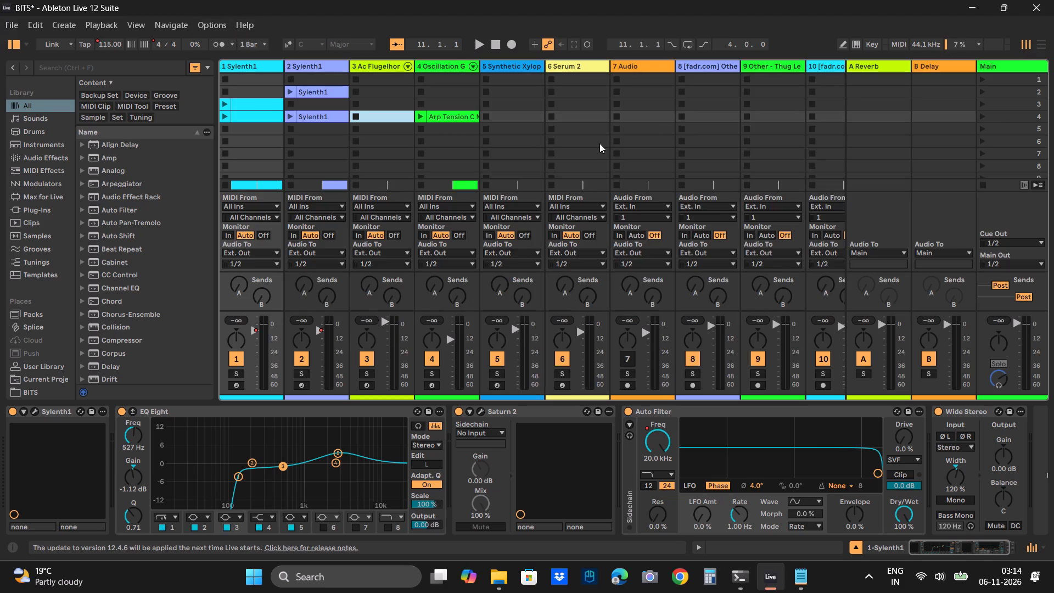
{"action": "left_click", "coordinate": [980, 79]}
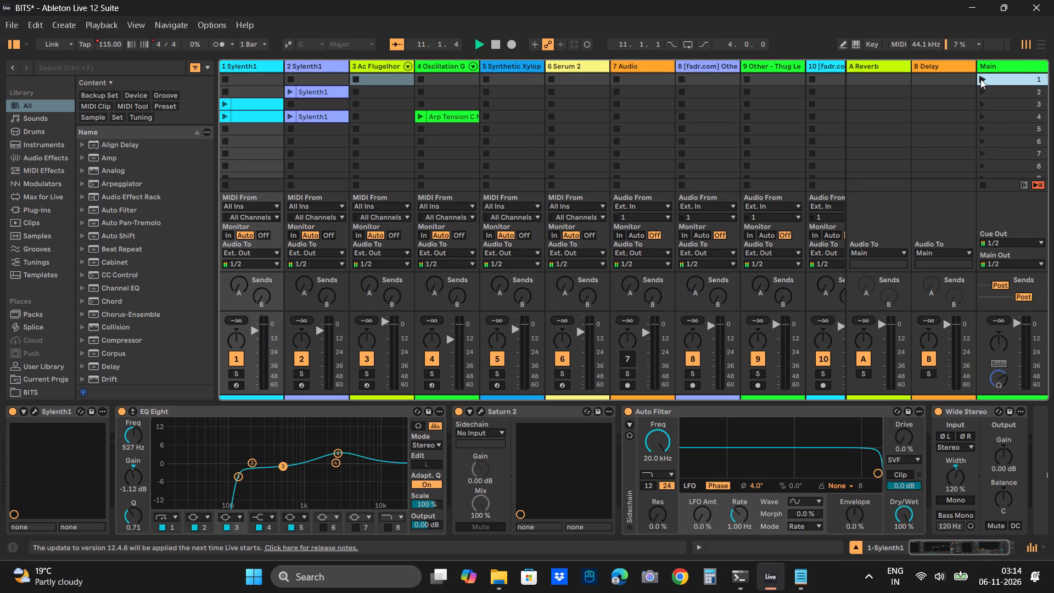
{"action": "key", "text": "space"}
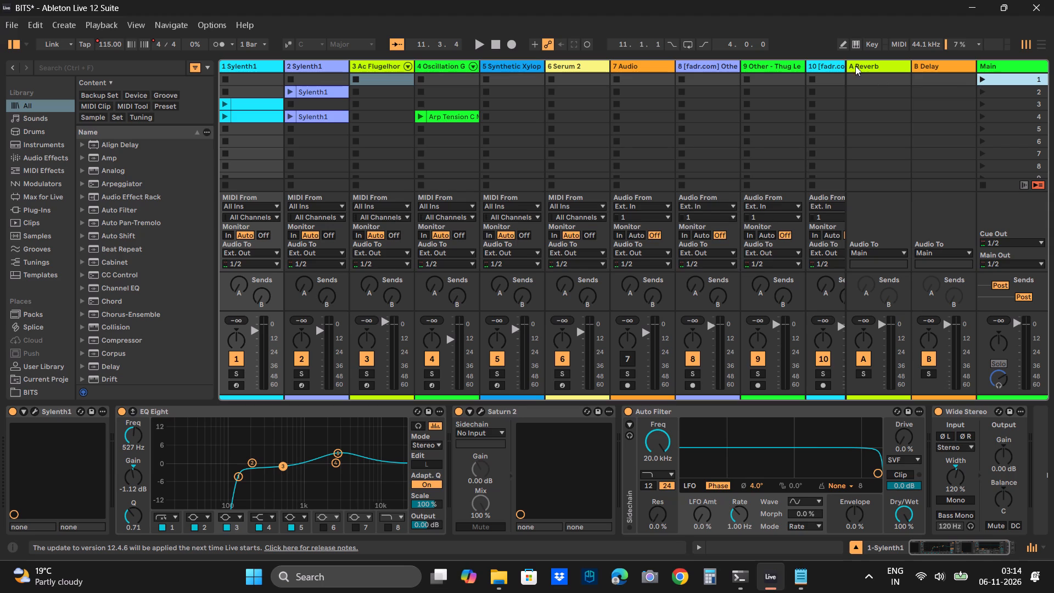
Find the clip in scene 1 on track 23 Cello Strings, audition it and delete it.
{"action": "scroll", "coordinate": [816, 75], "scroll_direction": "left", "scroll_amount": 14}
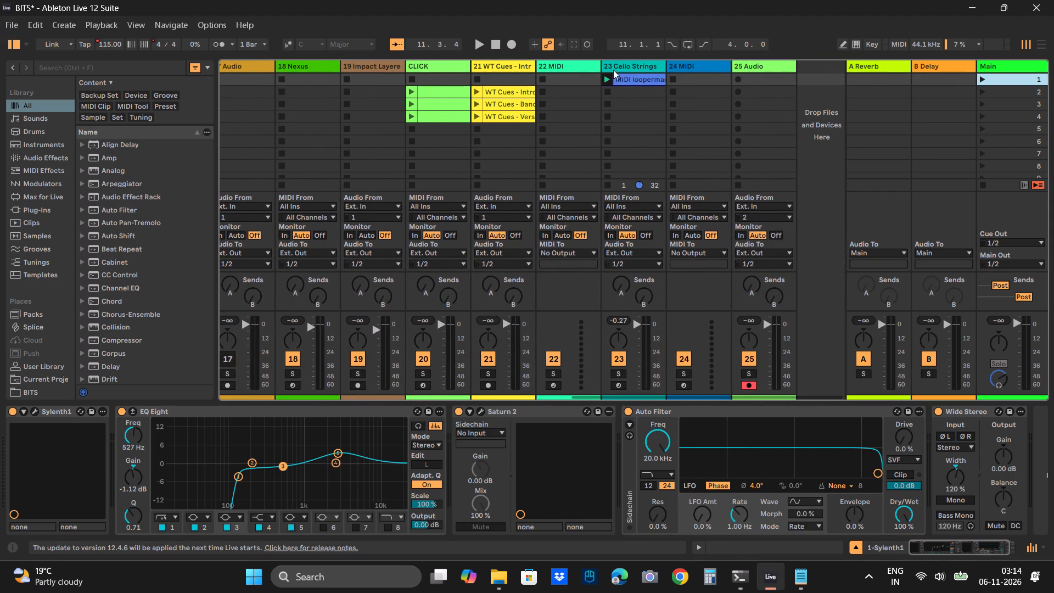
{"action": "left_click", "coordinate": [604, 79]}
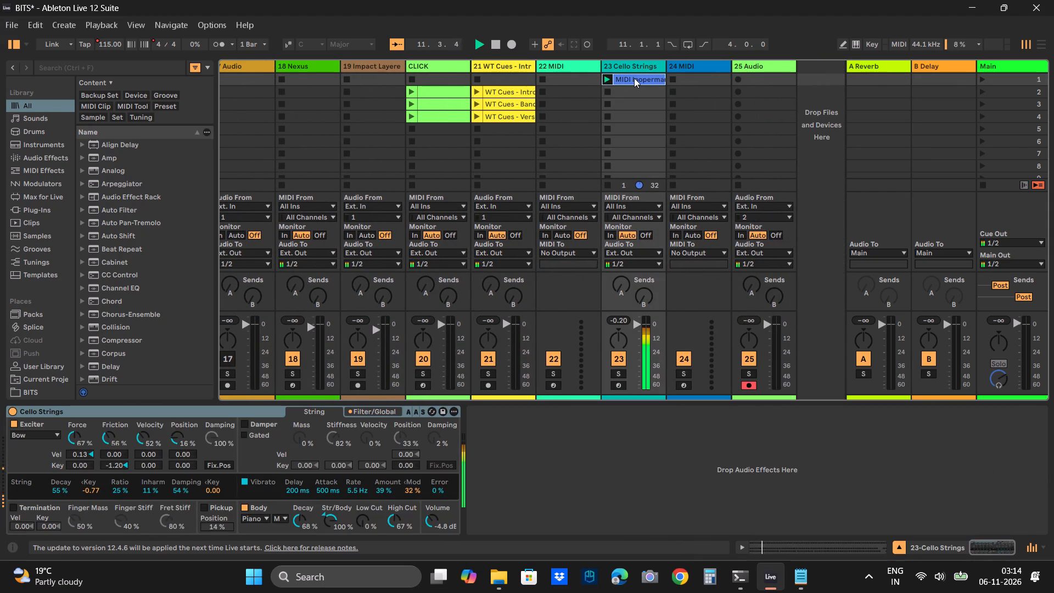
{"action": "key", "text": "Delete"}
Launch scenes 1, 2, 3 and 4 one after another and listen to each.
{"action": "scroll", "coordinate": [634, 78], "scroll_direction": "right", "scroll_amount": 10}
{"action": "scroll", "coordinate": [634, 78], "scroll_direction": "right", "scroll_amount": 20}
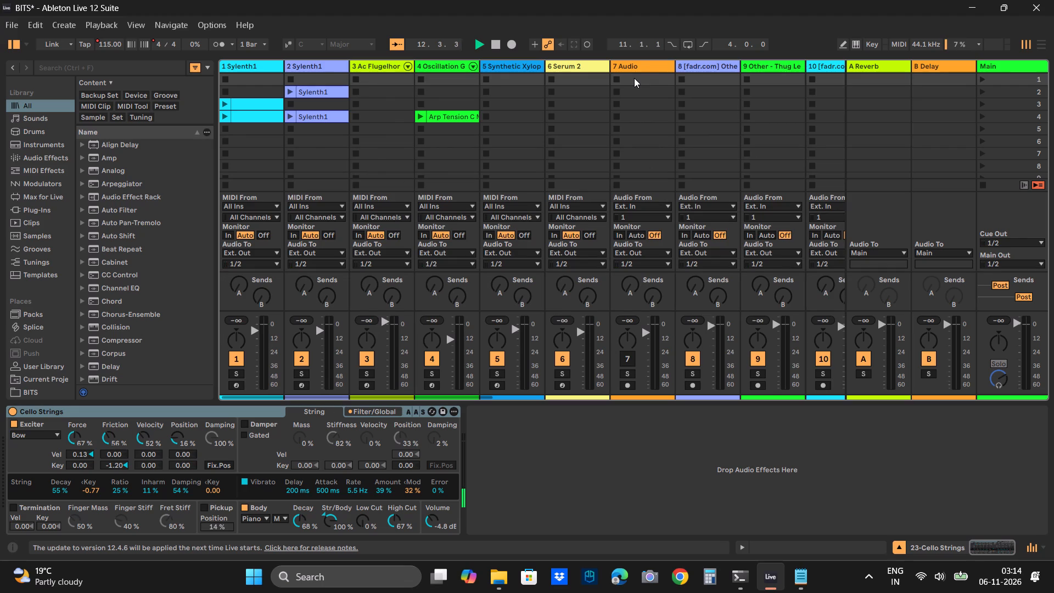
{"action": "scroll", "coordinate": [634, 78], "scroll_direction": "right", "scroll_amount": 2}
{"action": "left_click", "coordinate": [982, 78]}
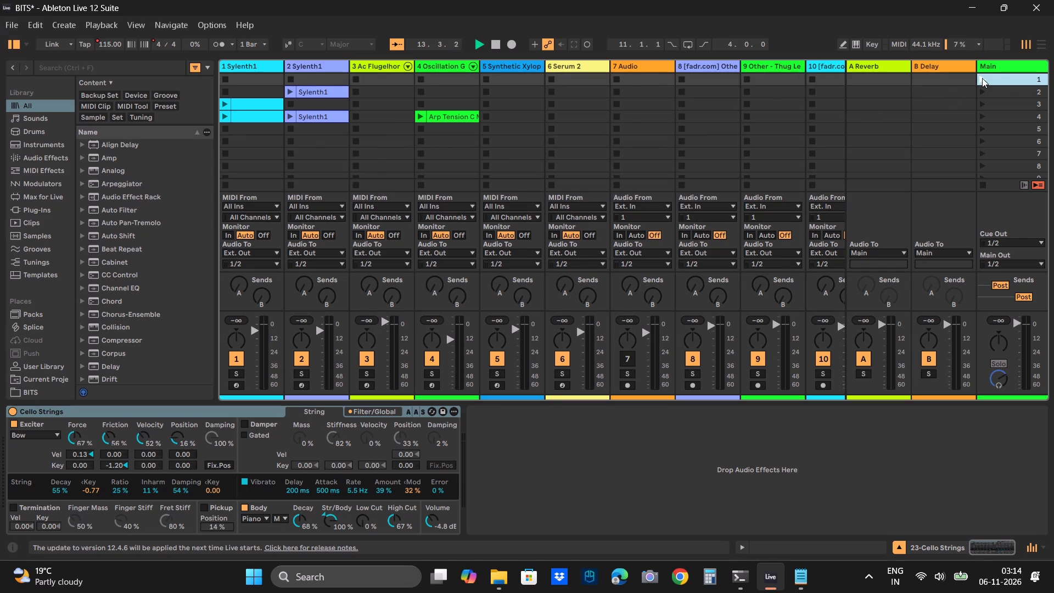
{"action": "left_click", "coordinate": [980, 88]}
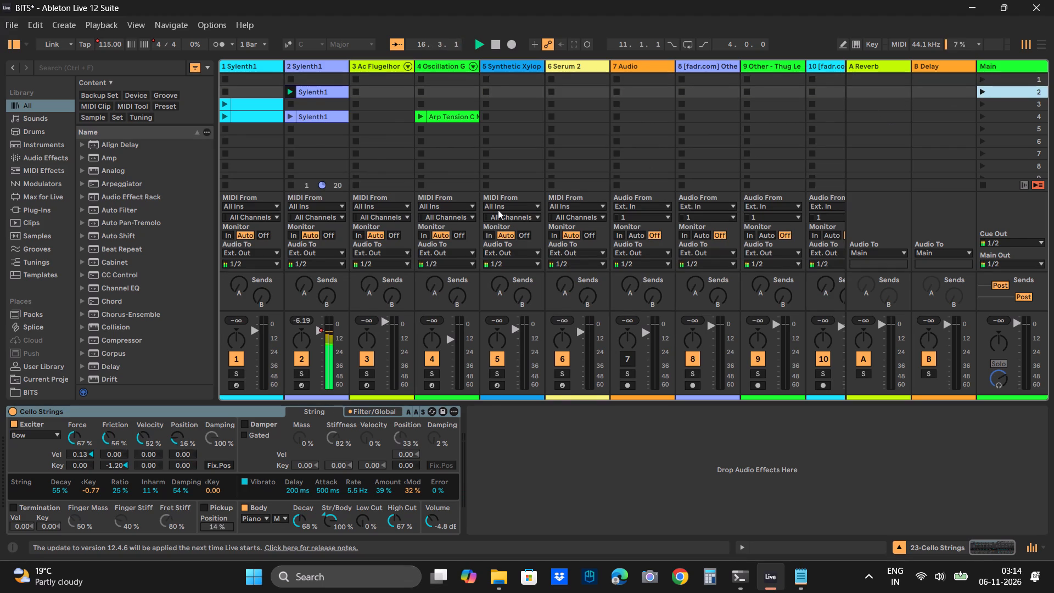
{"action": "scroll", "coordinate": [498, 210], "scroll_direction": "down", "scroll_amount": 3}
{"action": "scroll", "coordinate": [920, 126], "scroll_direction": "up", "scroll_amount": 4}
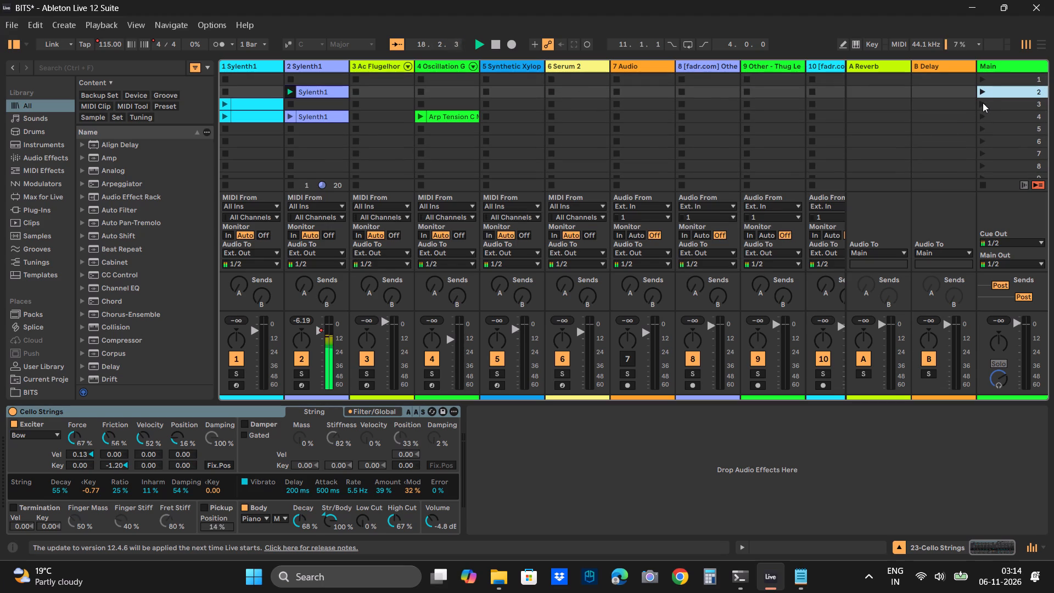
{"action": "left_click", "coordinate": [982, 103]}
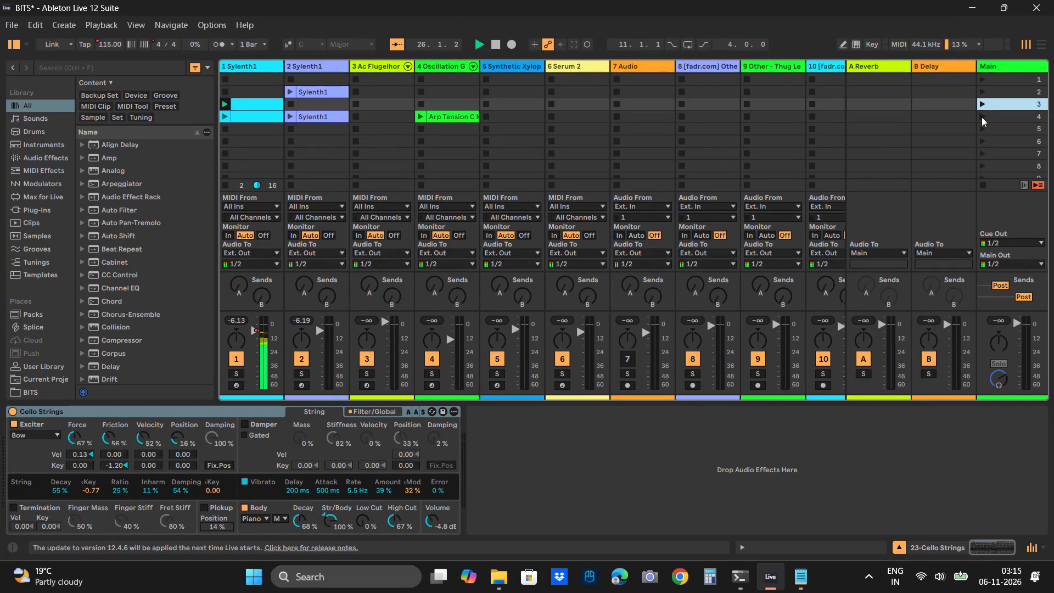
{"action": "left_click", "coordinate": [982, 117]}
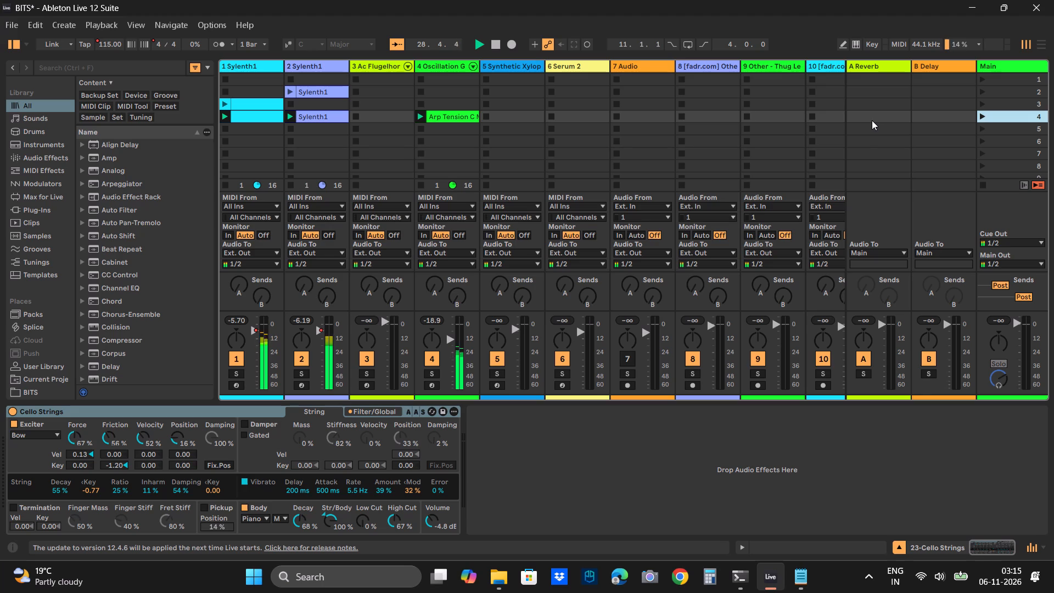
Look across the tracks and scene rows while scene 4 plays, and stop playback.
{"action": "scroll", "coordinate": [872, 120], "scroll_direction": "down", "scroll_amount": 2, "text": "ctrl"}
{"action": "scroll", "coordinate": [817, 124], "scroll_direction": "left", "scroll_amount": 2}
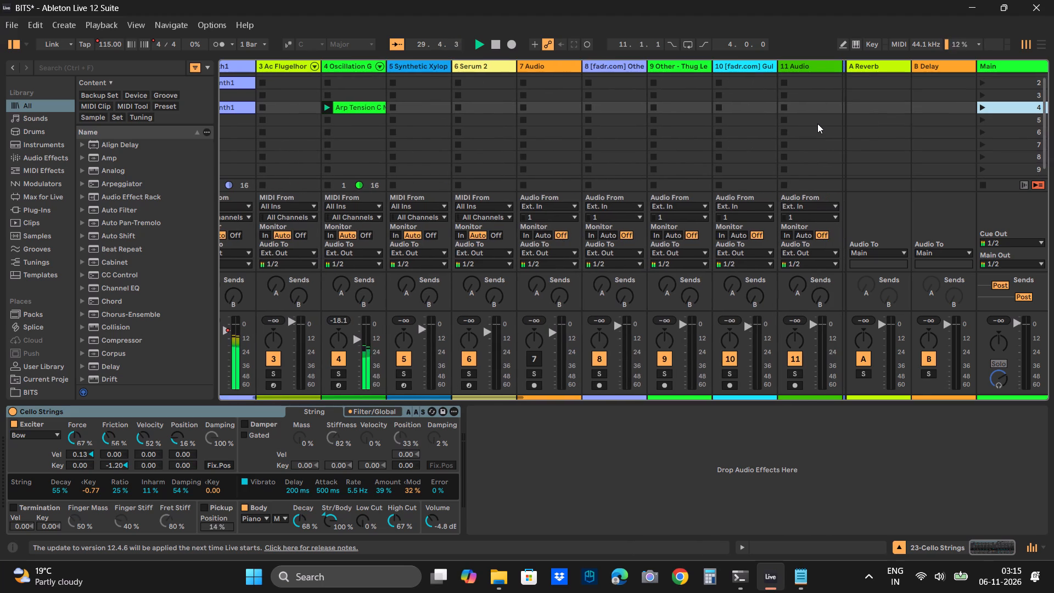
{"action": "scroll", "coordinate": [817, 124], "scroll_direction": "up", "scroll_amount": 2}
{"action": "scroll", "coordinate": [817, 124], "scroll_direction": "right", "scroll_amount": 2}
{"action": "scroll", "coordinate": [817, 124], "scroll_direction": "down", "scroll_amount": 5, "text": "ctrl"}
{"action": "scroll", "coordinate": [817, 124], "scroll_direction": "up", "scroll_amount": 1}
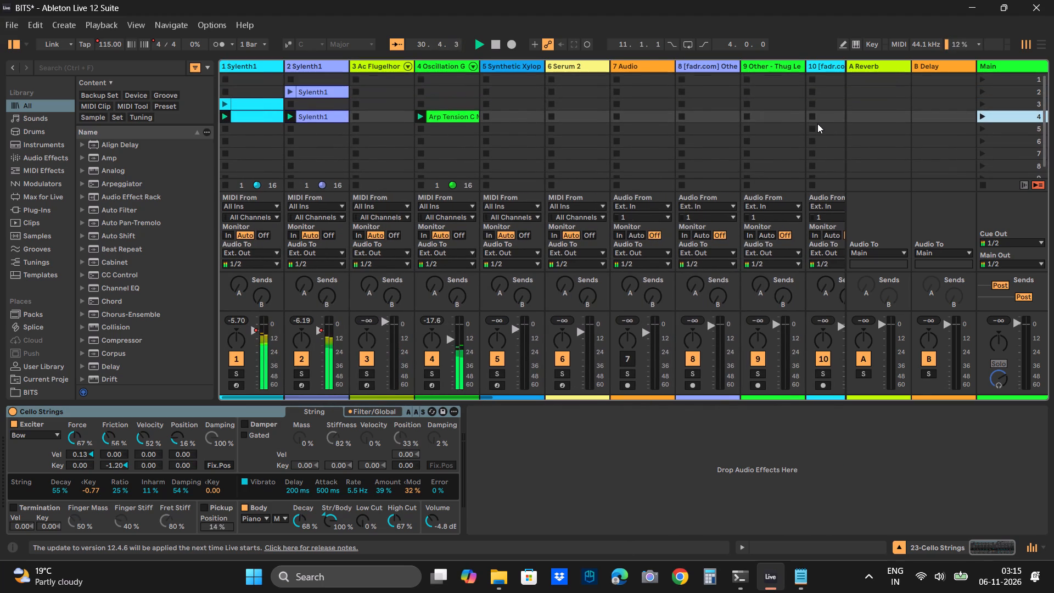
{"action": "scroll", "coordinate": [817, 124], "scroll_direction": "up", "scroll_amount": 2}
{"action": "scroll", "coordinate": [817, 124], "scroll_direction": "left", "scroll_amount": 2}
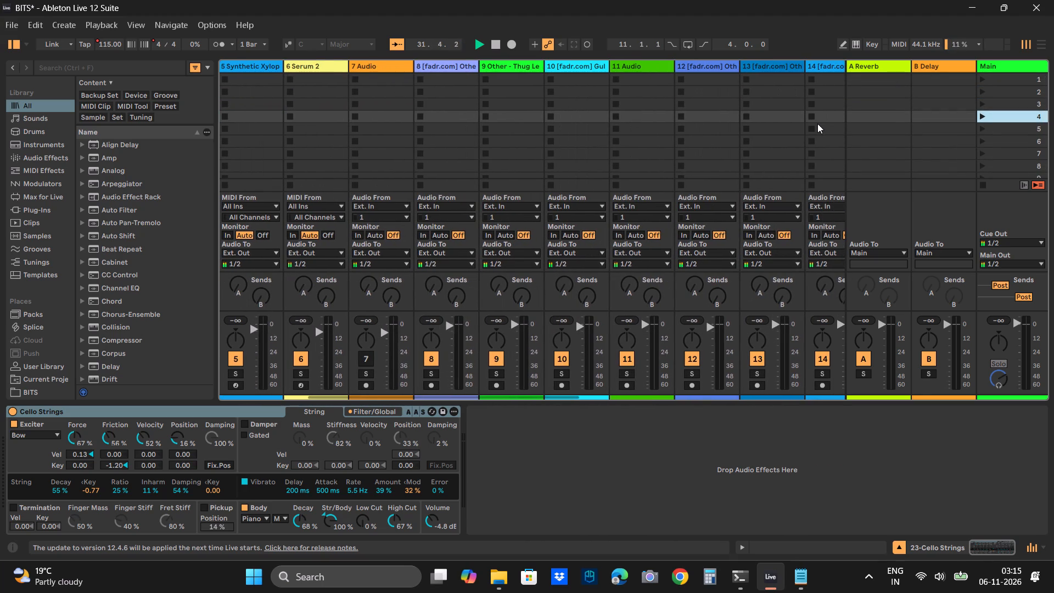
{"action": "scroll", "coordinate": [817, 124], "scroll_direction": "right", "scroll_amount": 8}
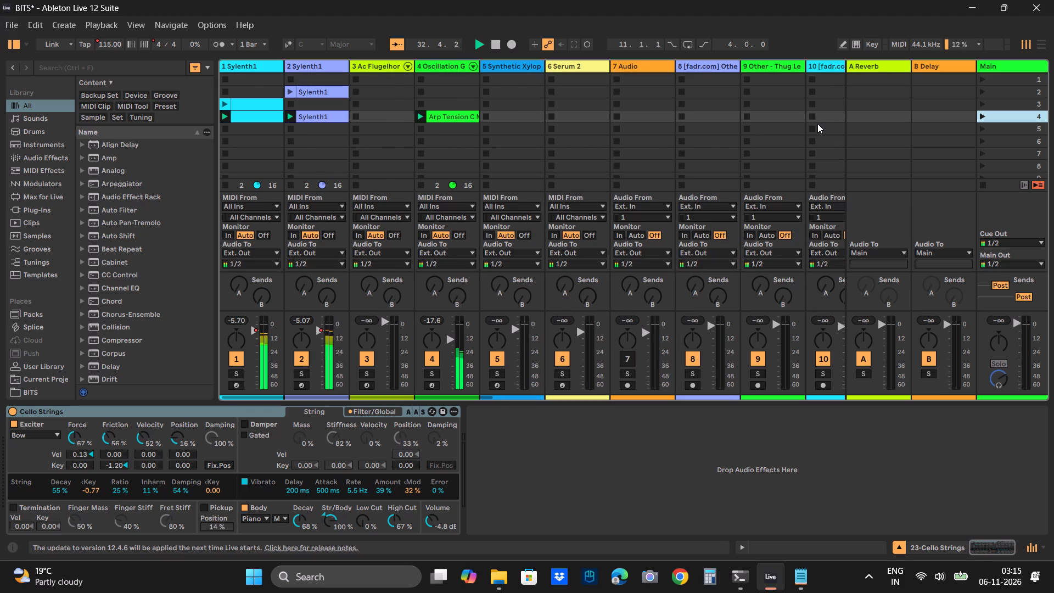
{"action": "key", "text": "space"}
{"action": "scroll", "coordinate": [817, 124], "scroll_direction": "left", "scroll_amount": 6}
{"action": "scroll", "coordinate": [817, 124], "scroll_direction": "right", "scroll_amount": 7}
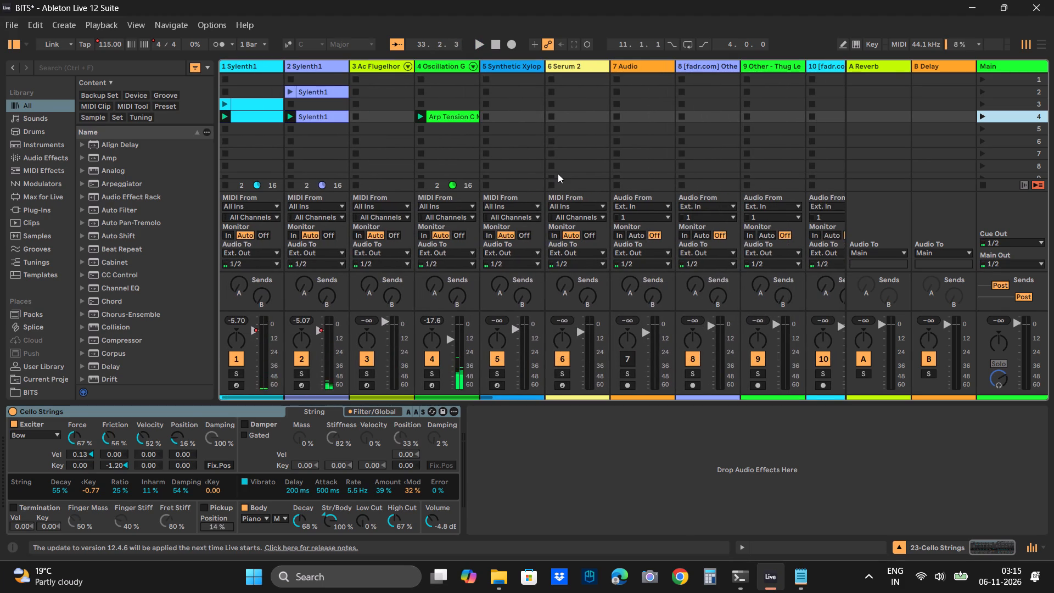
{"action": "scroll", "coordinate": [558, 174], "scroll_direction": "down", "scroll_amount": 4, "text": "ctrl"}
{"action": "scroll", "coordinate": [558, 174], "scroll_direction": "up", "scroll_amount": 3}
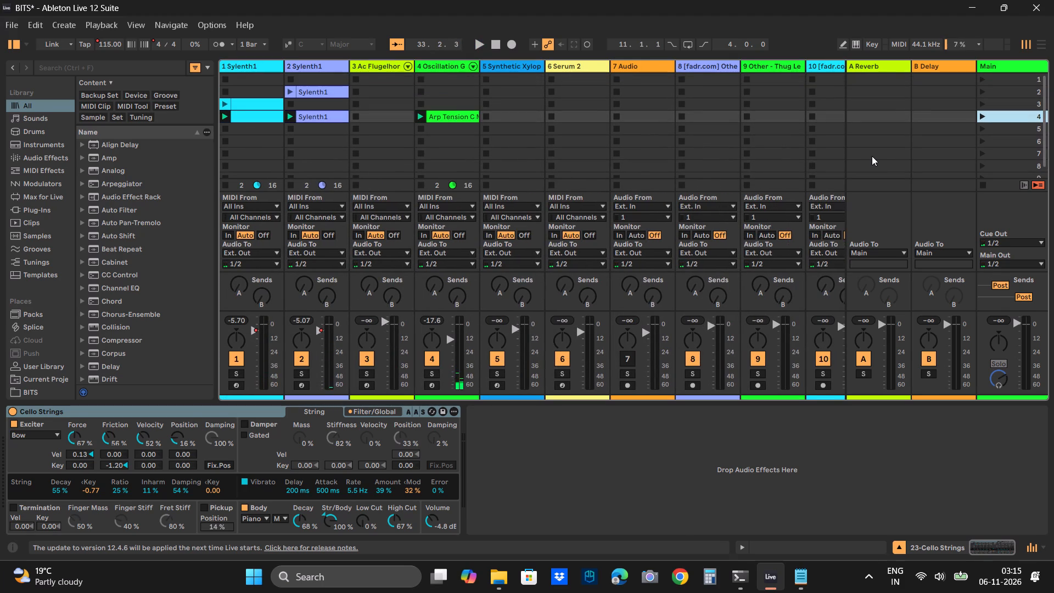
Launch scene 5 to check it and stop playback.
{"action": "left_click", "coordinate": [977, 120]}
{"action": "left_click", "coordinate": [983, 126]}
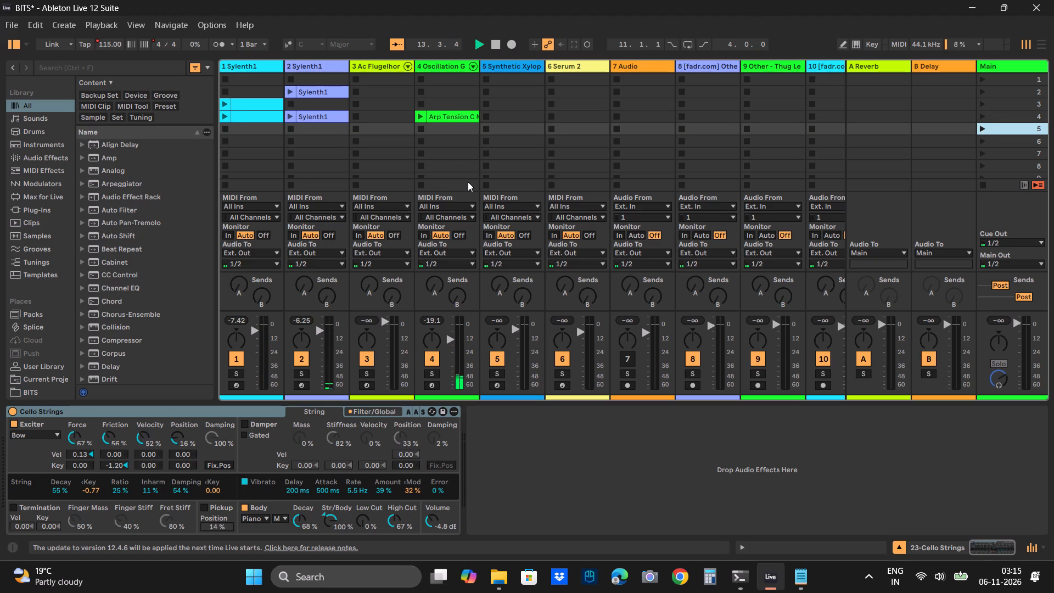
{"action": "key", "text": "space"}
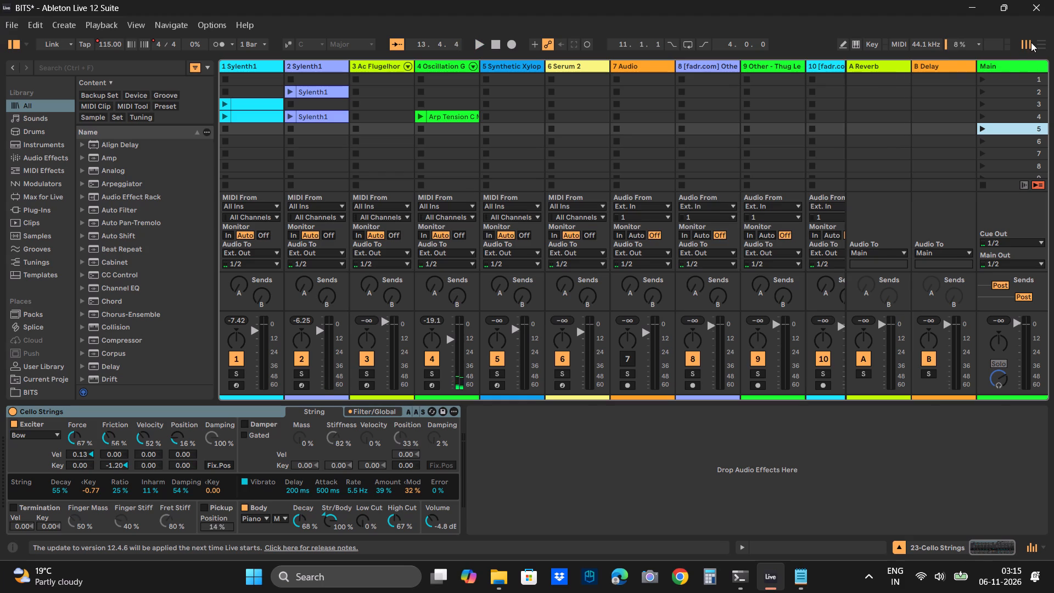
Return to Arrangement View and switch all tracks back to playing the arrangement clips.
{"action": "left_click", "coordinate": [1039, 46]}
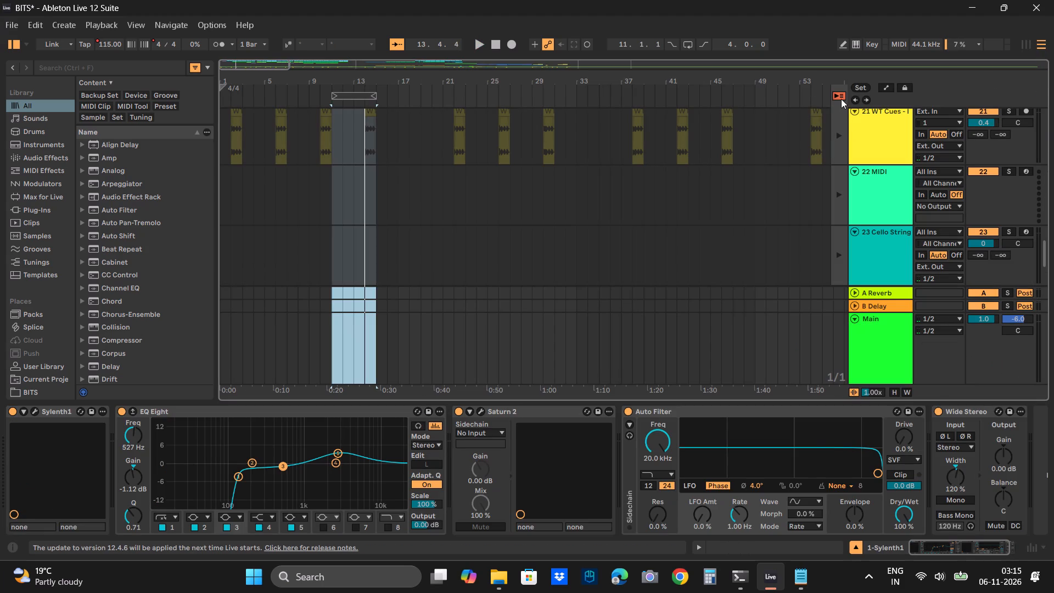
{"action": "left_click", "coordinate": [841, 98]}
Set the insert marker to bar 14 on track 17 Audio and play the arrangement from there.
{"action": "scroll", "coordinate": [509, 166], "scroll_direction": "up", "scroll_amount": 8}
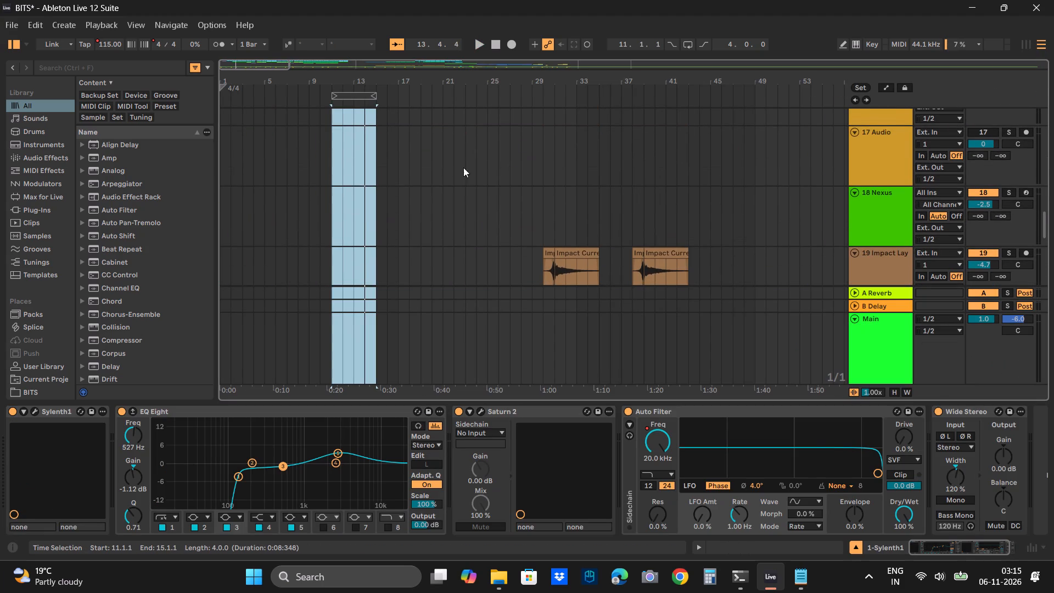
{"action": "left_click", "coordinate": [367, 174]}
{"action": "key", "text": "space"}
During playback, move the 4-bar loop brace to start at bar 15 and end at bar 19.
{"action": "scroll", "coordinate": [367, 174], "scroll_direction": "up", "scroll_amount": 12}
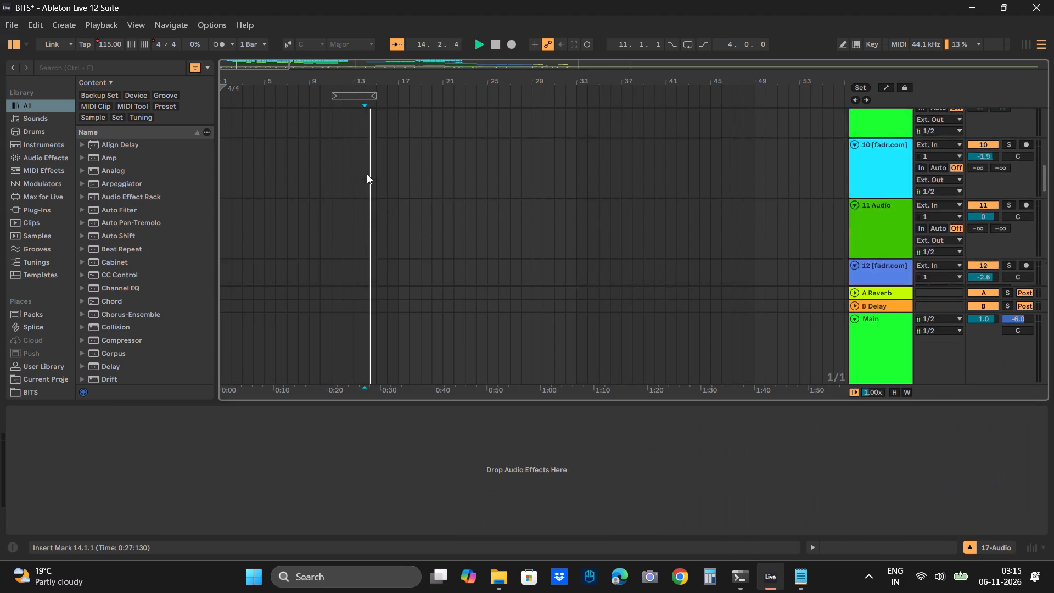
{"action": "scroll", "coordinate": [367, 174], "scroll_direction": "up", "scroll_amount": 8}
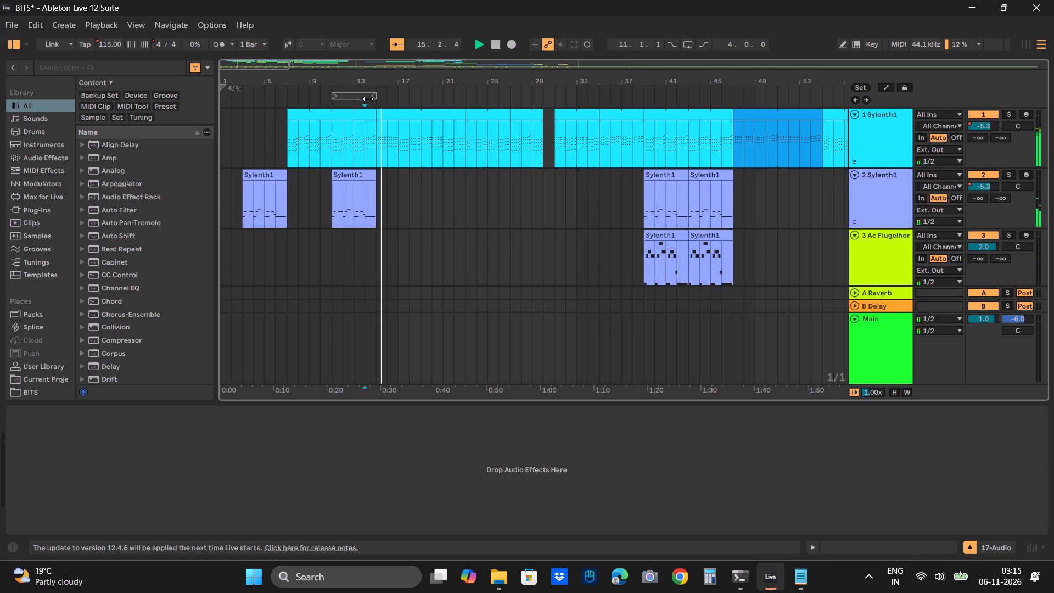
{"action": "left_click_drag", "start_coordinate": [354, 98], "coordinate": [377, 98]}
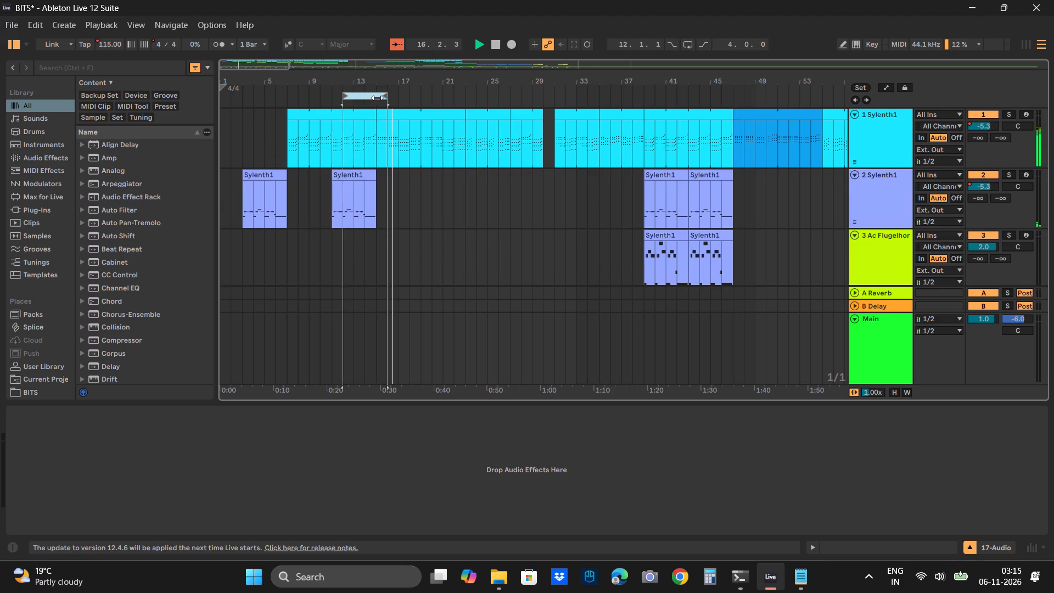
{"action": "left_click_drag", "start_coordinate": [377, 98], "coordinate": [405, 98]}
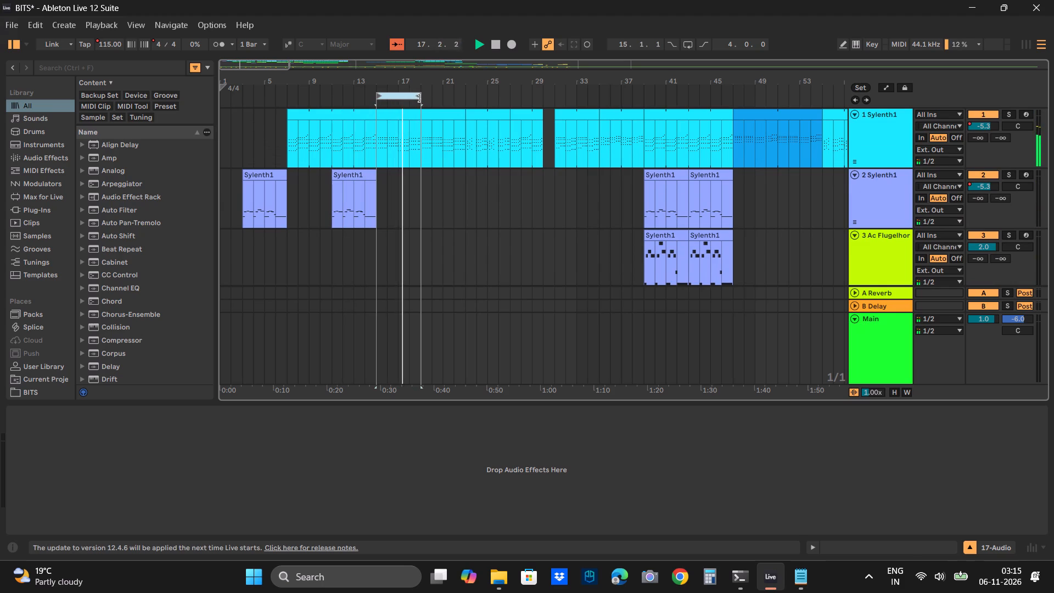
{"action": "scroll", "coordinate": [419, 98], "scroll_direction": "up", "scroll_amount": 4, "text": "ctrl"}
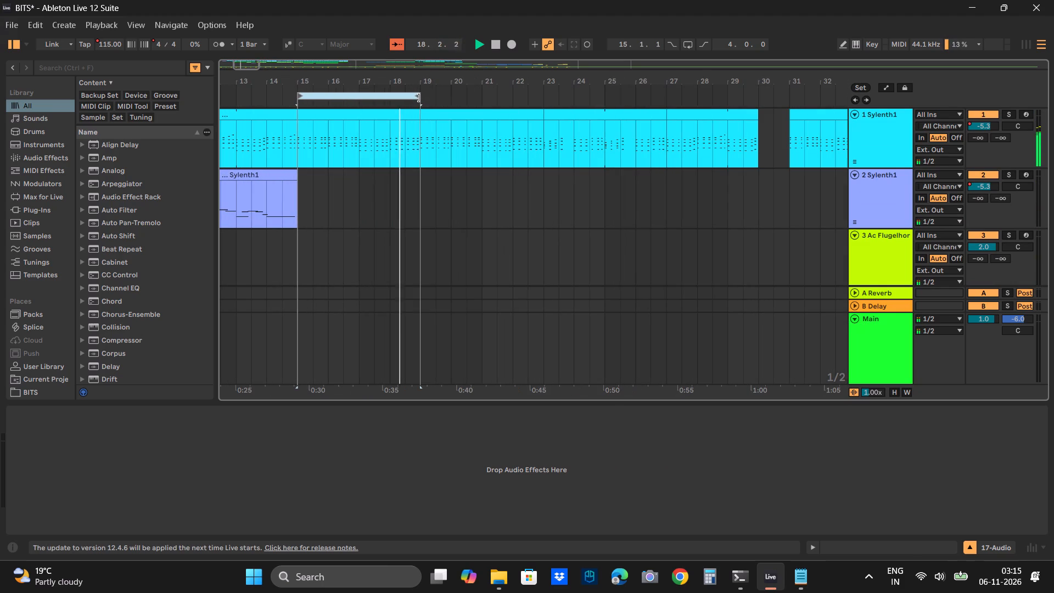
Extend the loop to 8 bars, ending at bar 23, stop playback, and consolidate the looped time to a new scene.
{"action": "left_click_drag", "start_coordinate": [419, 98], "coordinate": [506, 115]}
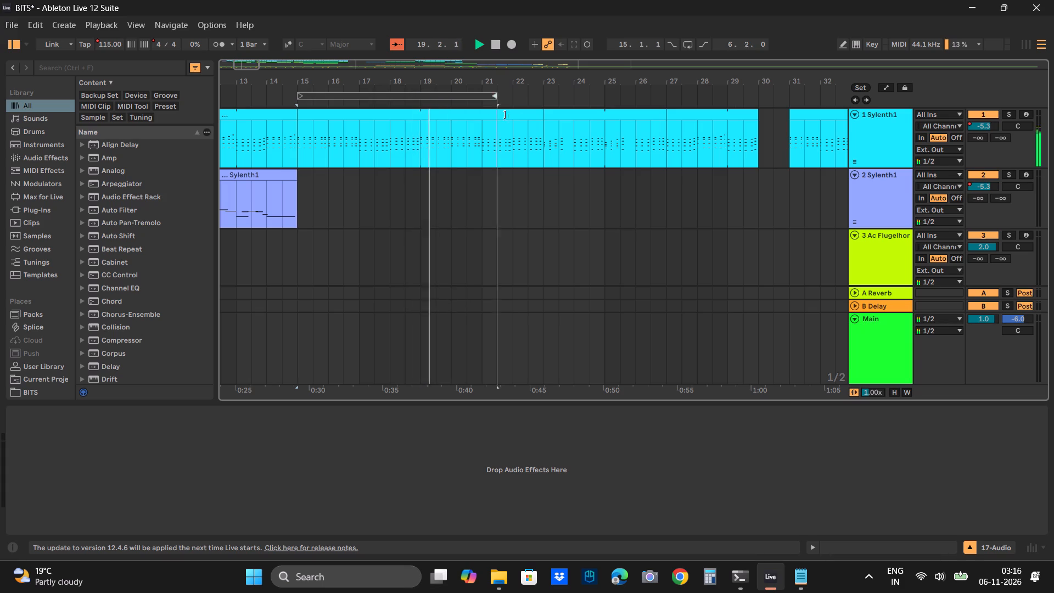
{"action": "left_click_drag", "start_coordinate": [506, 115], "coordinate": [541, 122]}
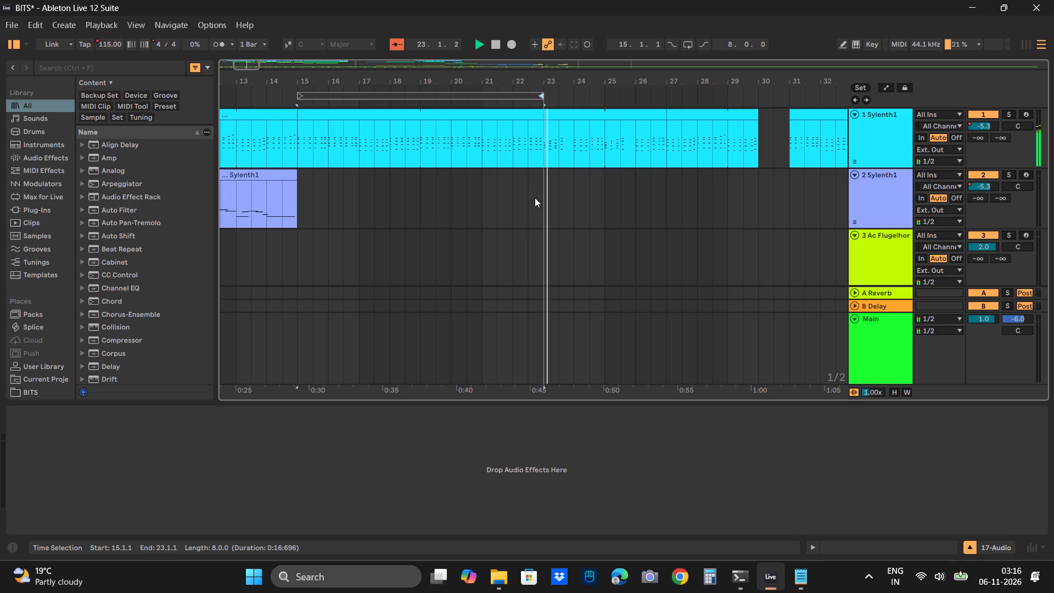
{"action": "key", "text": "space"}
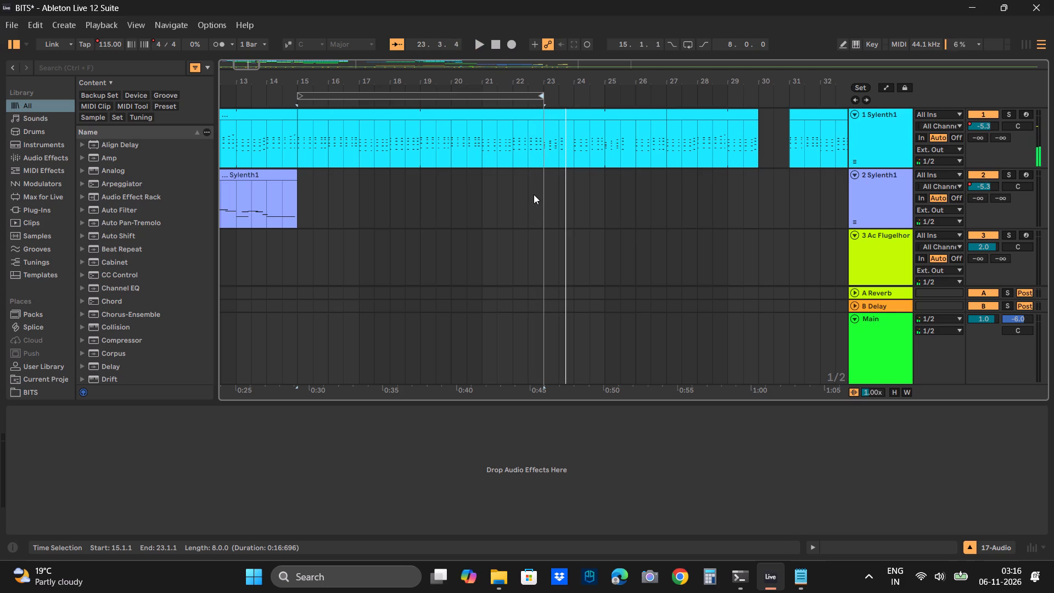
{"action": "left_click", "coordinate": [473, 98]}
{"action": "right_click", "coordinate": [473, 98]}
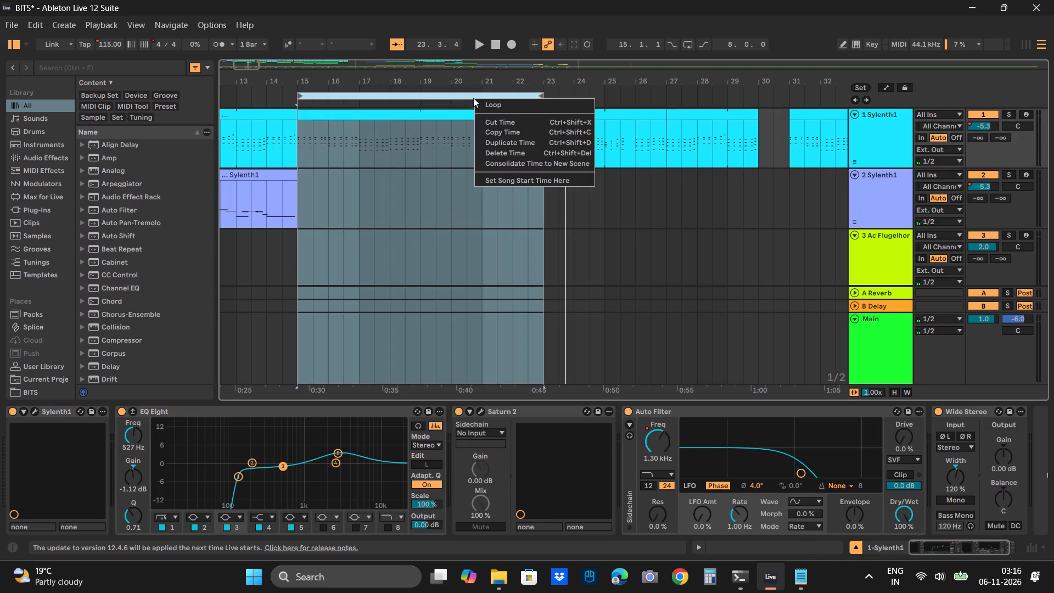
{"action": "left_click", "coordinate": [507, 167]}
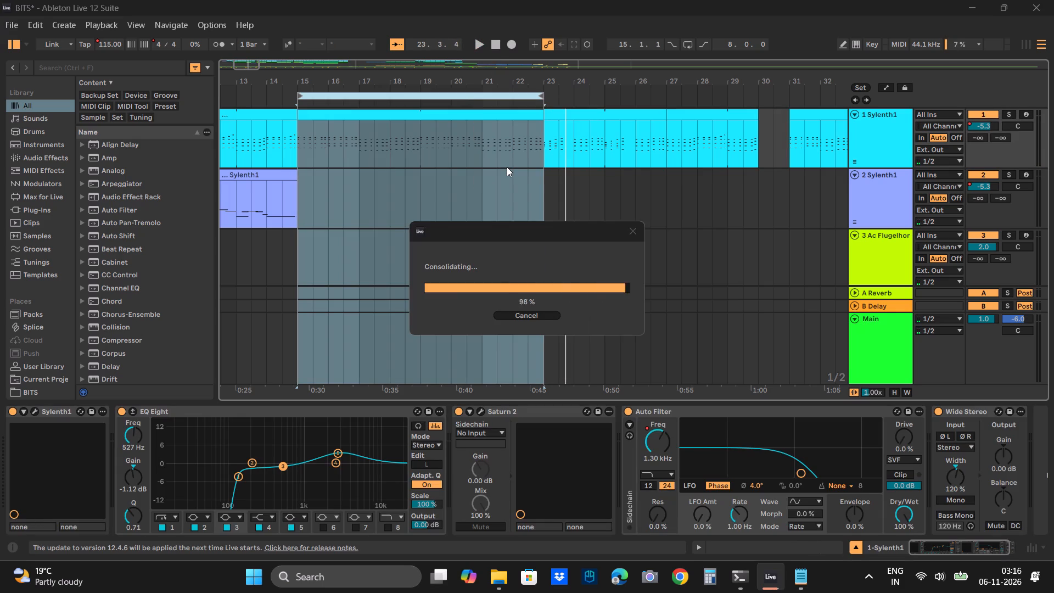
Audition the arrangement from bar 15 and from an insert marker at bar 23, and stop playback.
{"action": "left_click", "coordinate": [543, 160]}
{"action": "key", "text": "space"}
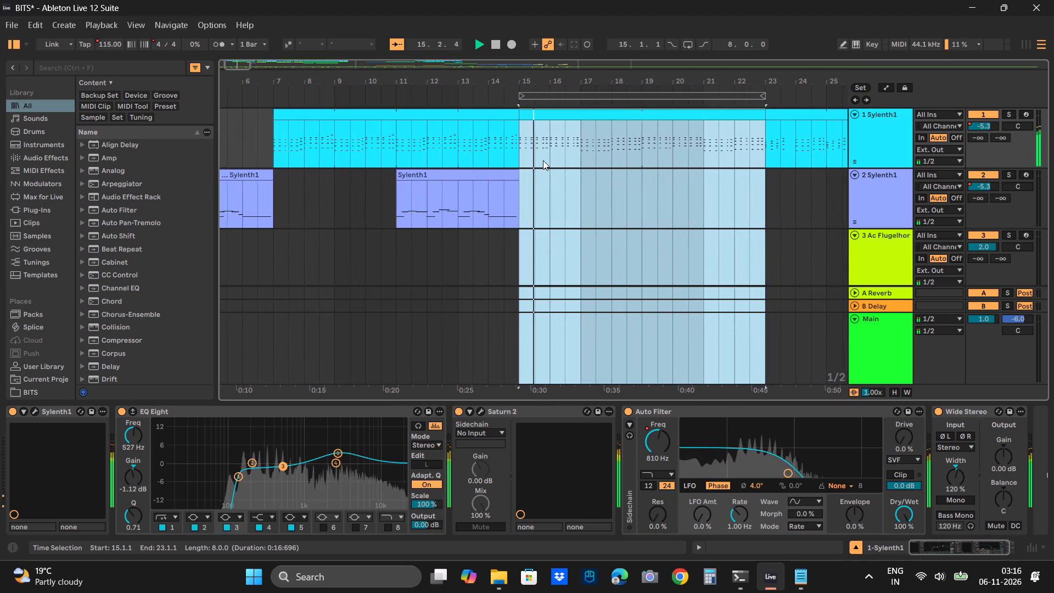
{"action": "left_click", "coordinate": [752, 199]}
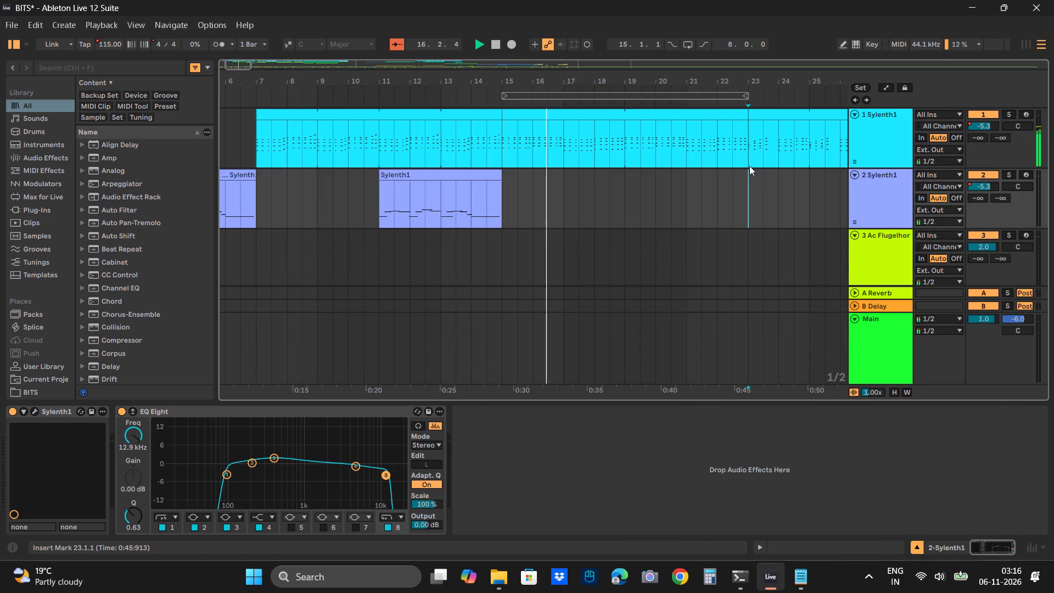
{"action": "left_click", "coordinate": [749, 165]}
{"action": "key", "text": "space"}
{"action": "key", "text": "space"}
{"action": "scroll", "coordinate": [749, 165], "scroll_direction": "left", "scroll_amount": 1}
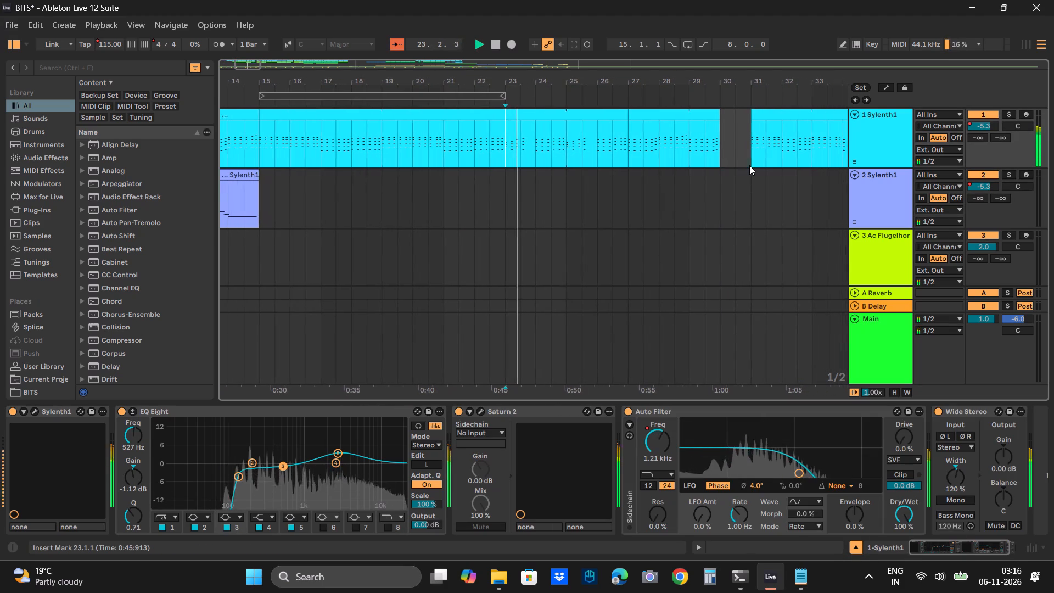
{"action": "scroll", "coordinate": [749, 165], "scroll_direction": "left", "scroll_amount": 1}
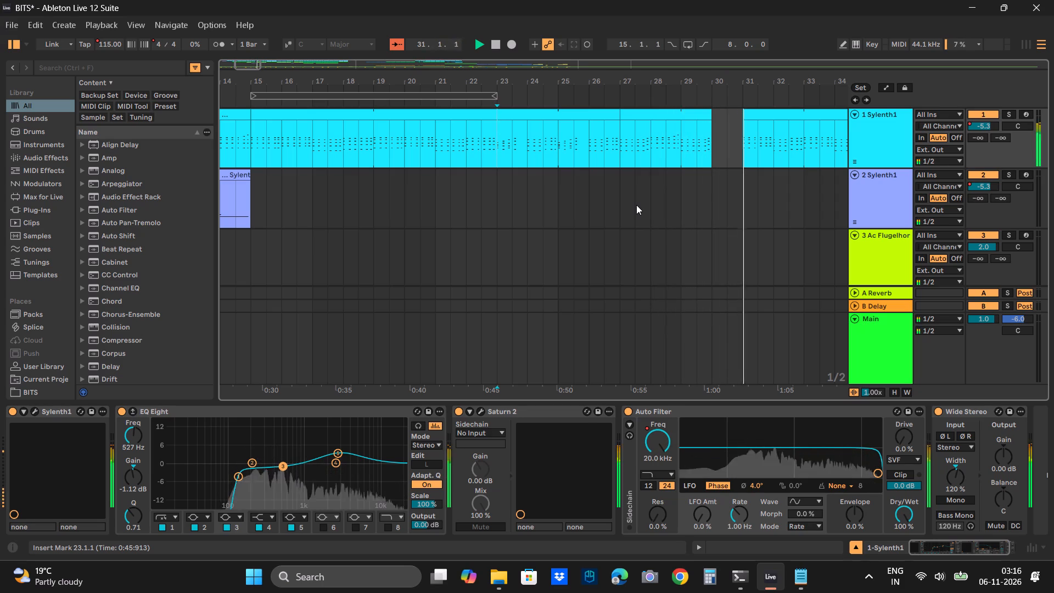
{"action": "key", "text": "space"}
{"action": "key", "text": "space"}
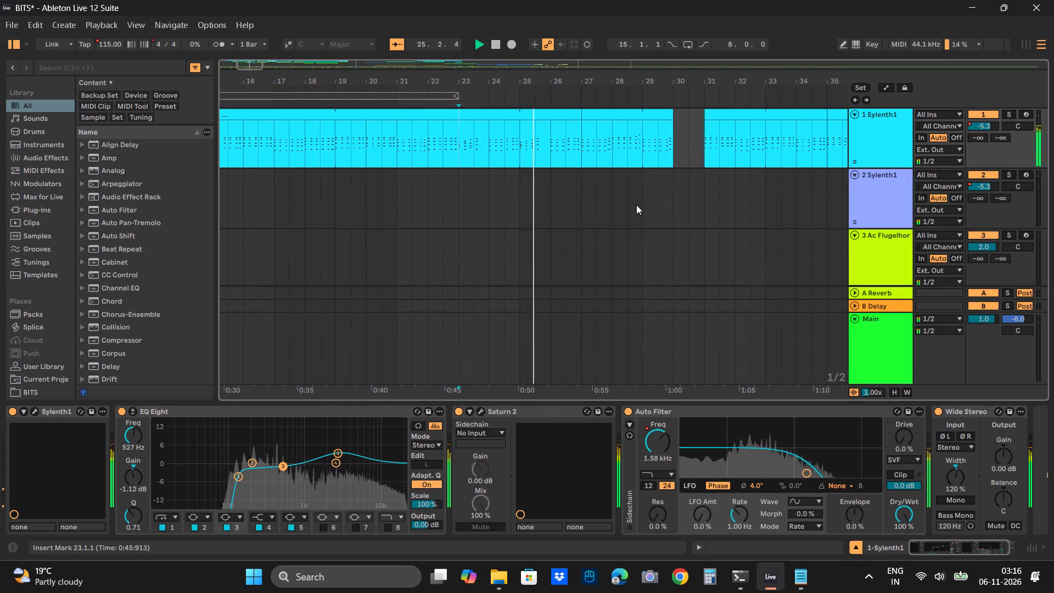
{"action": "key", "text": "space"}
Move the loop to bar 23, shorten it to 4 bars, and consolidate bars 23 to 27 to a new scene.
{"action": "left_click_drag", "start_coordinate": [424, 98], "coordinate": [678, 135]}
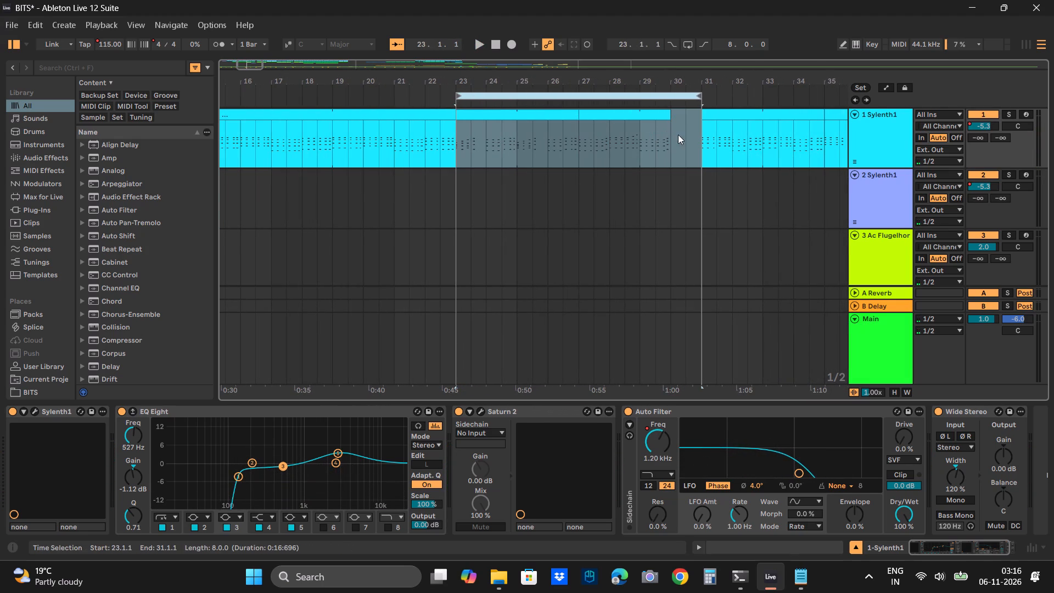
{"action": "left_click_drag", "start_coordinate": [700, 96], "coordinate": [579, 99]}
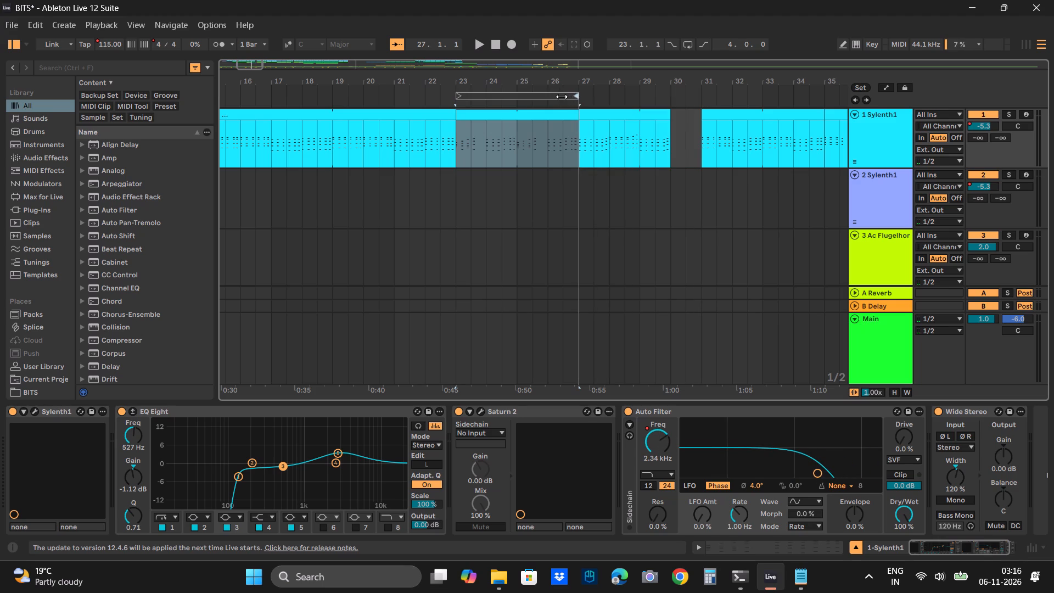
{"action": "left_click", "coordinate": [562, 97]}
{"action": "right_click", "coordinate": [562, 97]}
{"action": "left_click", "coordinate": [587, 164]}
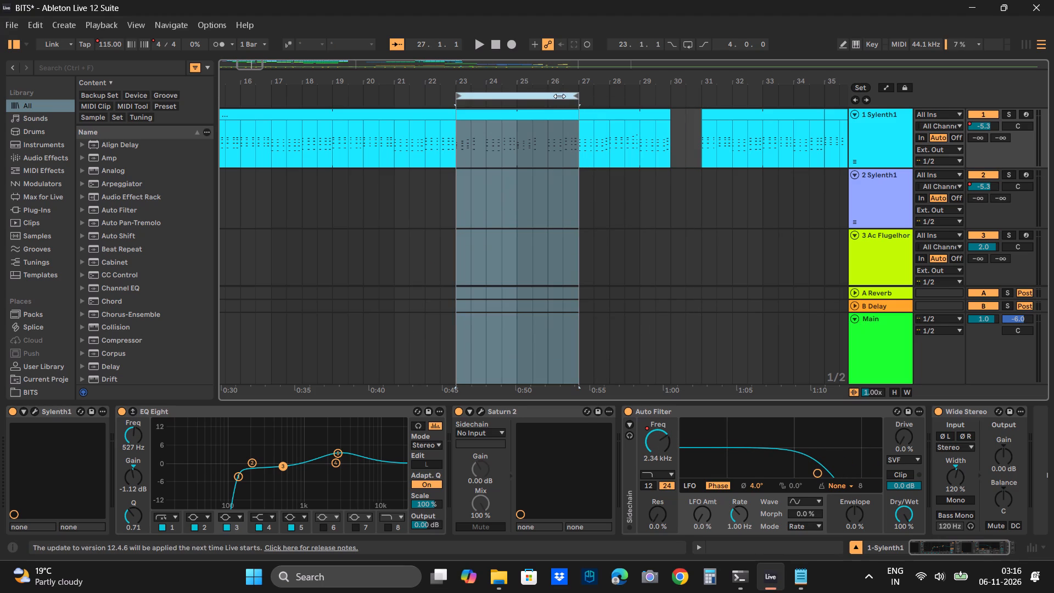
Move the 4-bar loop to bars 27 to 31 and consolidate that time range to a new scene.
{"action": "left_click_drag", "start_coordinate": [559, 96], "coordinate": [686, 116]}
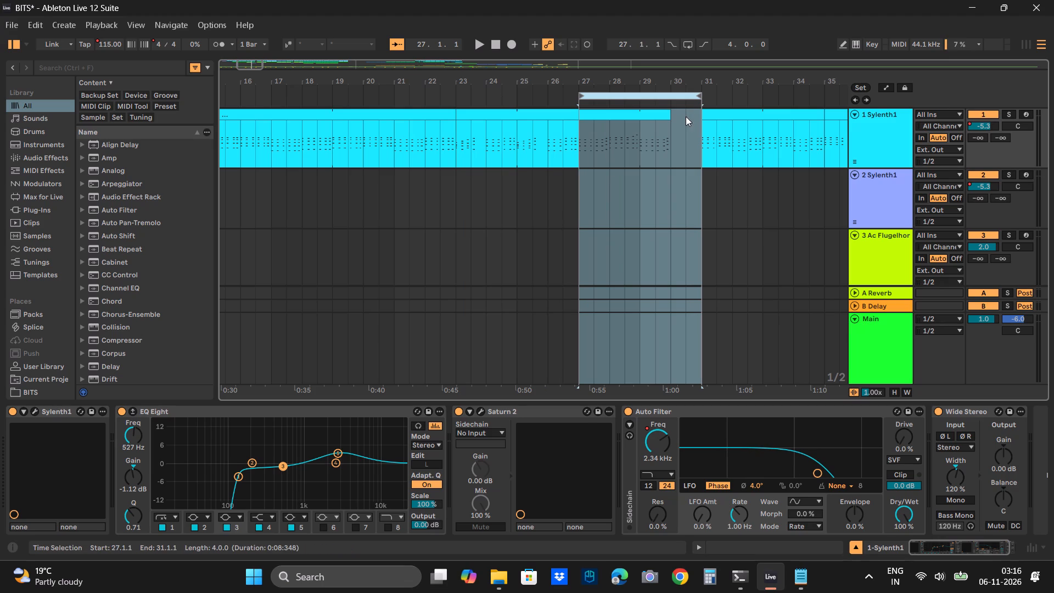
{"action": "right_click", "coordinate": [632, 97]}
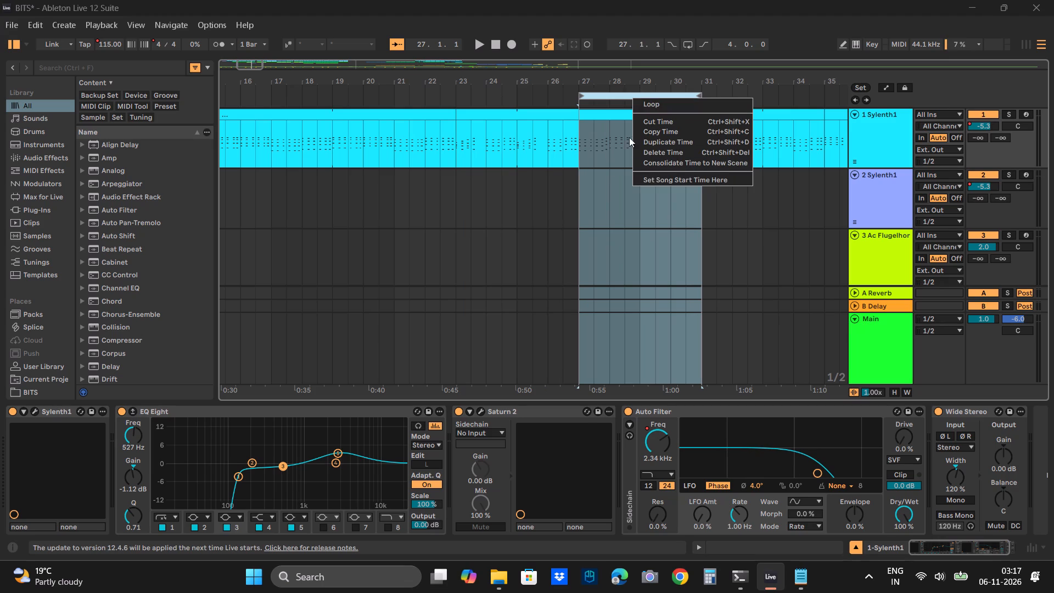
{"action": "double_click", "coordinate": [606, 96]}
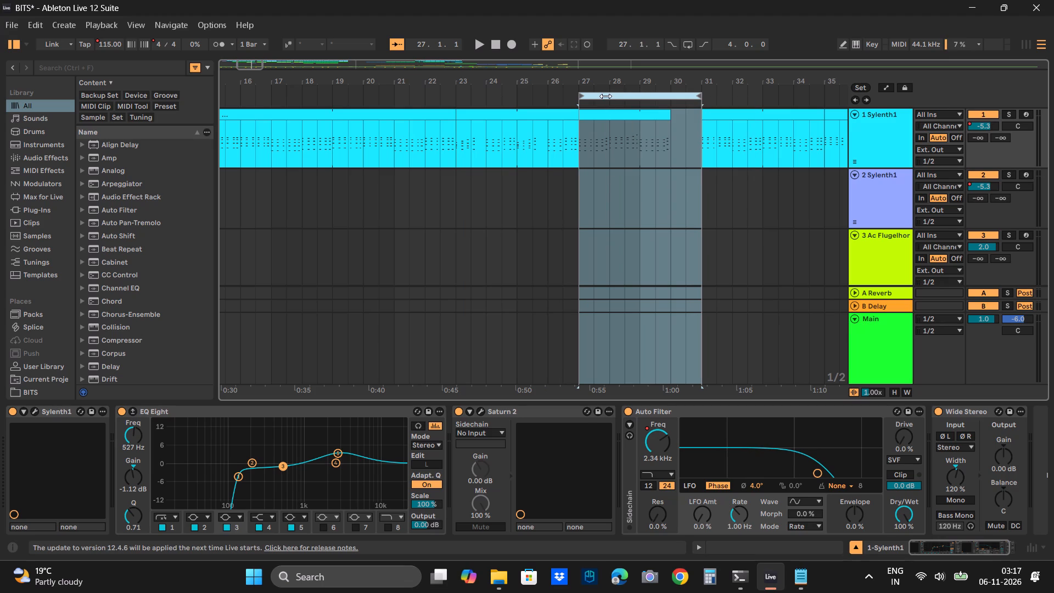
{"action": "right_click", "coordinate": [606, 96]}
{"action": "left_click", "coordinate": [627, 162]}
Move the loop to start at bar 31 and extend it to 8 bars, ending at bar 39.
{"action": "left_click_drag", "start_coordinate": [654, 98], "coordinate": [783, 107]}
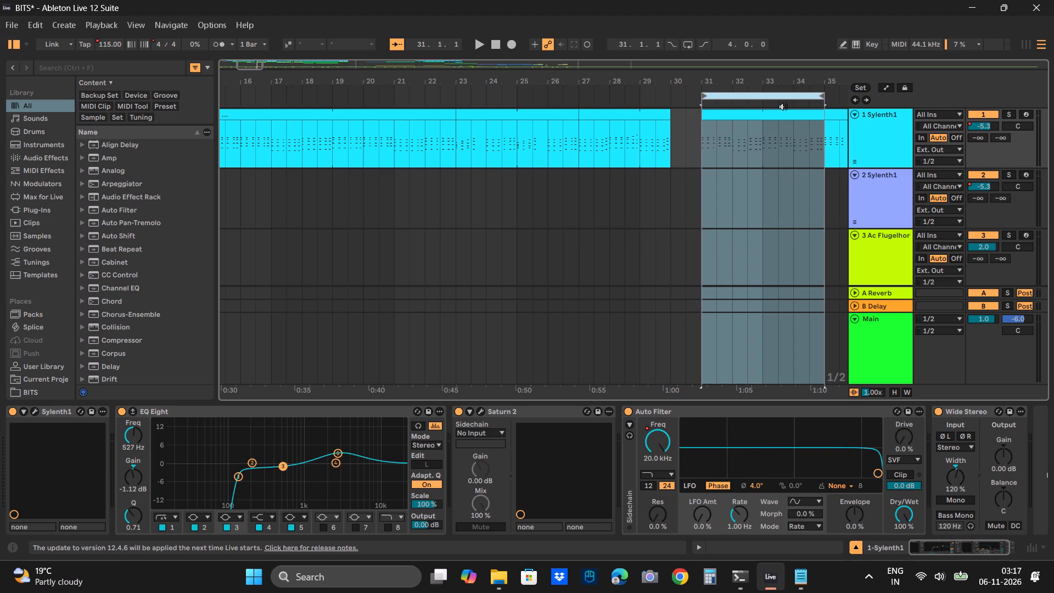
{"action": "scroll", "coordinate": [783, 107], "scroll_direction": "left", "scroll_amount": 8}
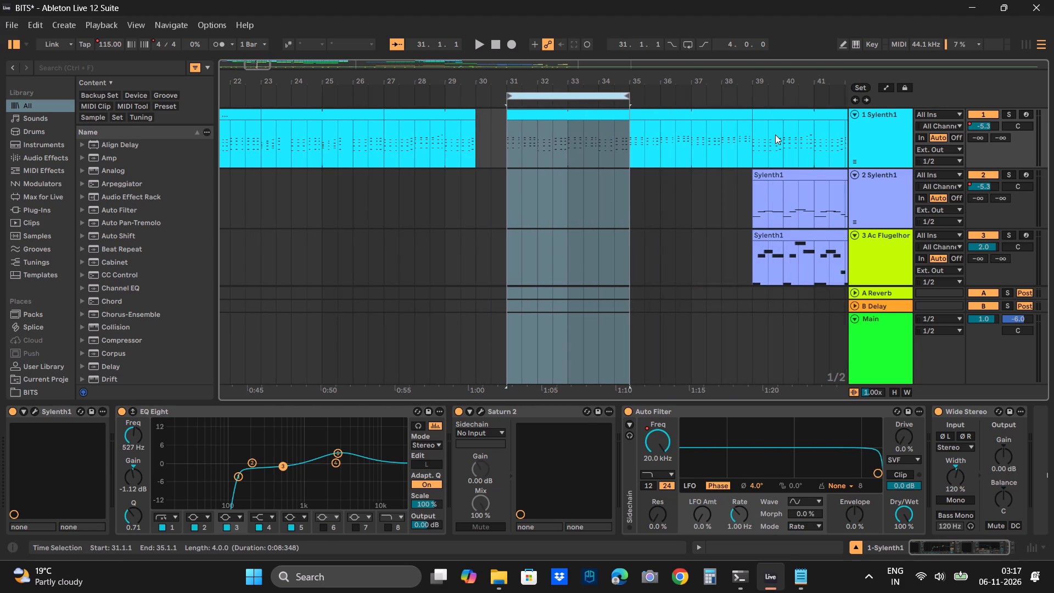
{"action": "scroll", "coordinate": [775, 135], "scroll_direction": "left", "scroll_amount": 1}
{"action": "left_click_drag", "start_coordinate": [521, 96], "coordinate": [567, 98]}
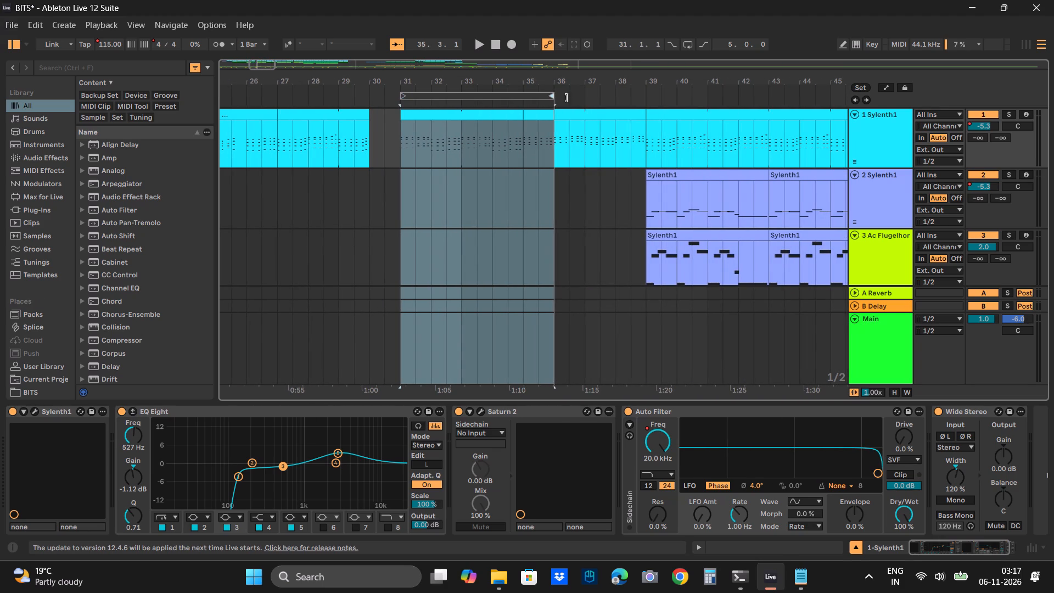
{"action": "left_click_drag", "start_coordinate": [567, 98], "coordinate": [646, 118]}
Check the track clips around the looped range and consolidate bars 31 to 39 to a new scene.
{"action": "scroll", "coordinate": [646, 118], "scroll_direction": "left", "scroll_amount": 1}
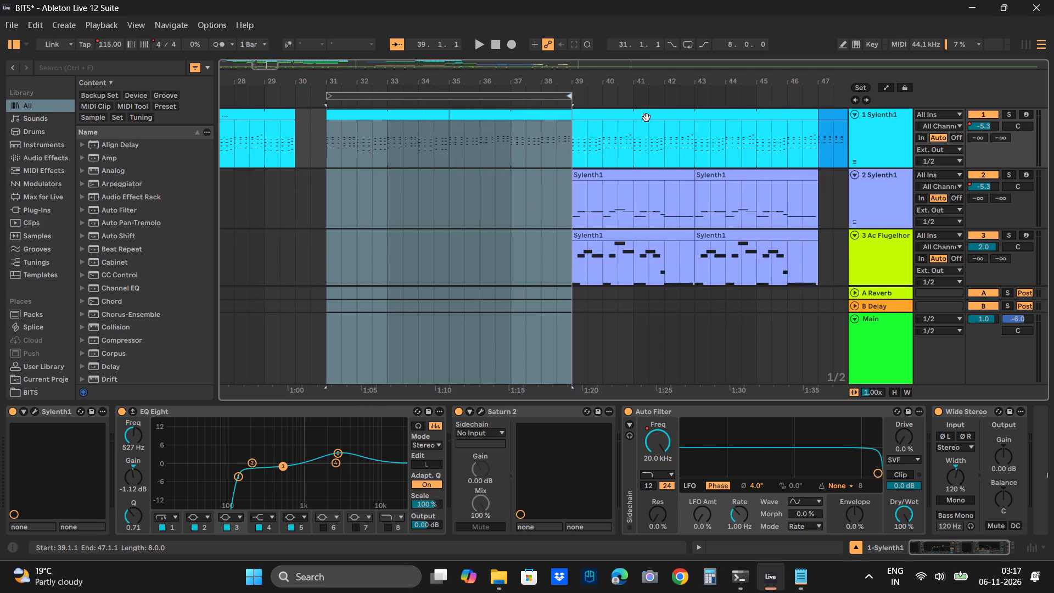
{"action": "scroll", "coordinate": [646, 118], "scroll_direction": "left", "scroll_amount": 2}
{"action": "scroll", "coordinate": [623, 184], "scroll_direction": "down", "scroll_amount": 3, "text": "ctrl"}
{"action": "scroll", "coordinate": [623, 184], "scroll_direction": "down", "scroll_amount": 1}
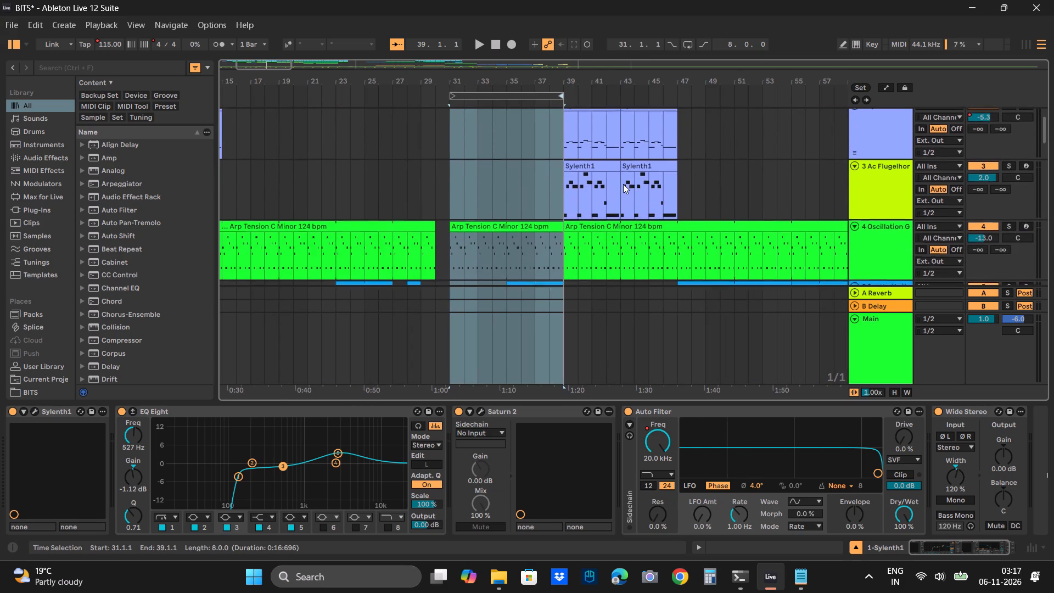
{"action": "scroll", "coordinate": [623, 184], "scroll_direction": "down", "scroll_amount": 8}
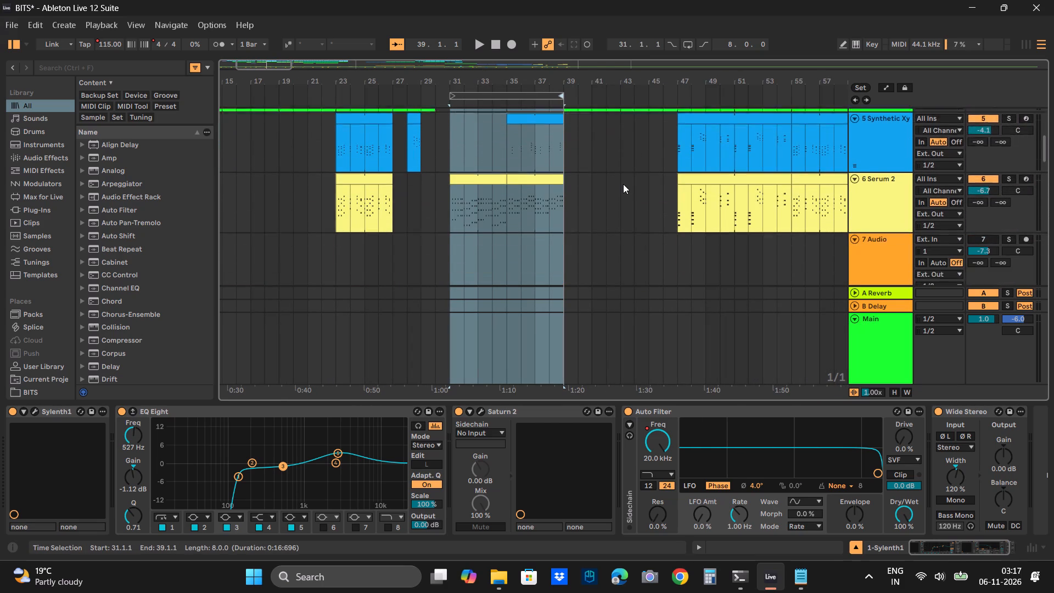
{"action": "scroll", "coordinate": [623, 184], "scroll_direction": "down", "scroll_amount": 1}
{"action": "scroll", "coordinate": [623, 184], "scroll_direction": "up", "scroll_amount": 17}
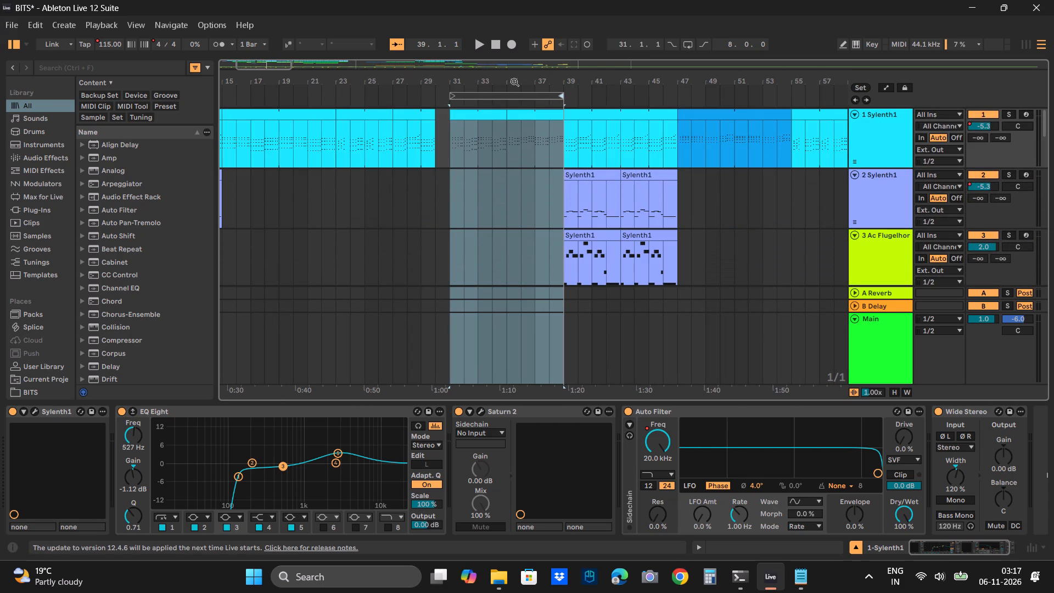
{"action": "left_click", "coordinate": [506, 94]}
{"action": "right_click", "coordinate": [506, 94]}
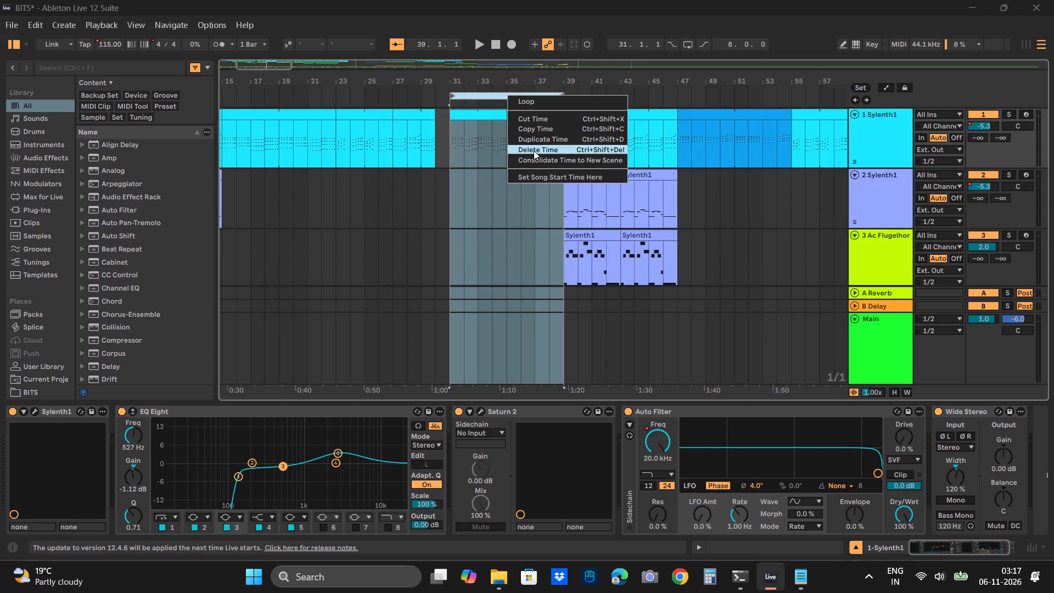
{"action": "left_click", "coordinate": [537, 161]}
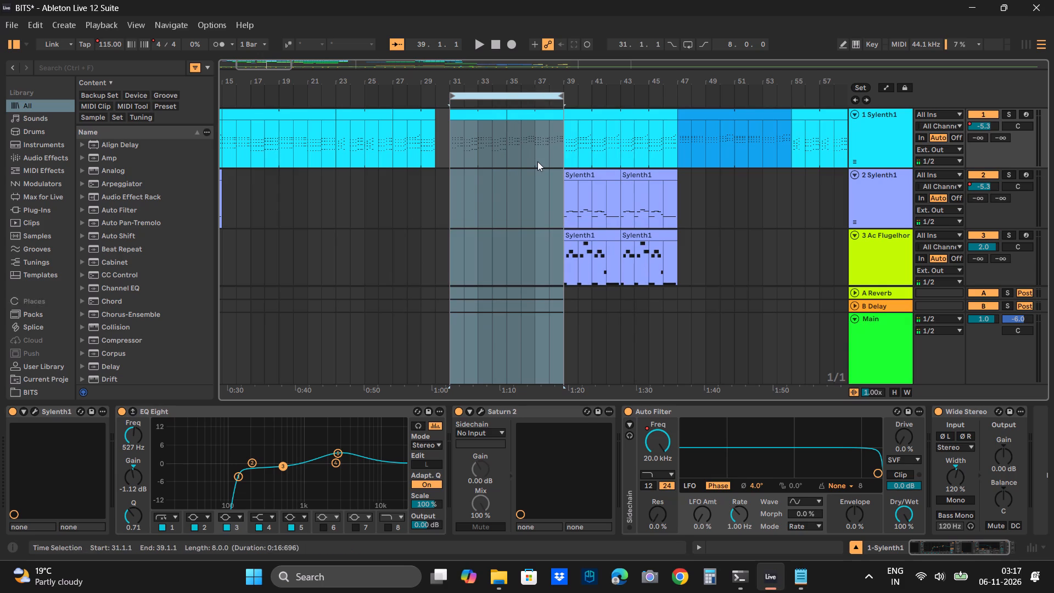
Switch to Session View, hide the browser and collapse the device area to give the scene grid more room.
{"action": "left_click", "coordinate": [1031, 45]}
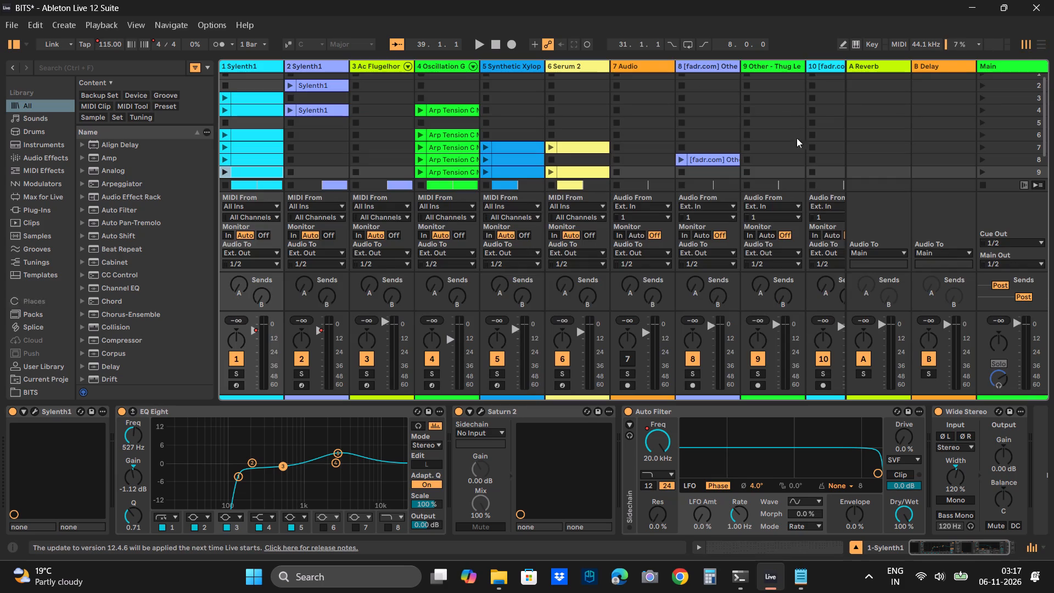
{"action": "scroll", "coordinate": [783, 141], "scroll_direction": "down", "scroll_amount": 4}
{"action": "scroll", "coordinate": [783, 141], "scroll_direction": "up", "scroll_amount": 5}
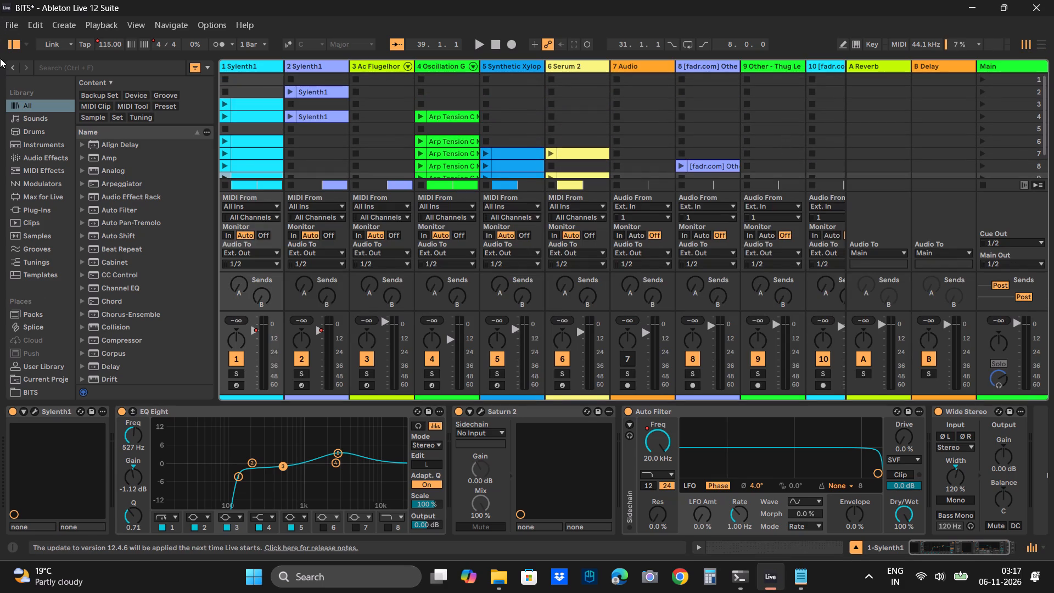
{"action": "left_click", "coordinate": [13, 41]}
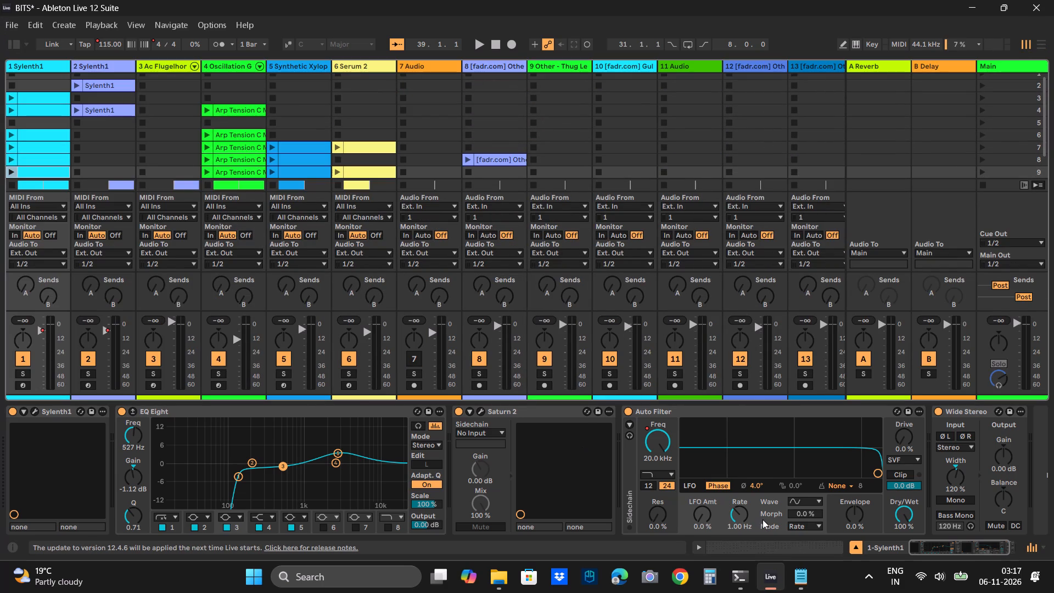
{"action": "left_click_drag", "start_coordinate": [741, 401], "coordinate": [759, 592]}
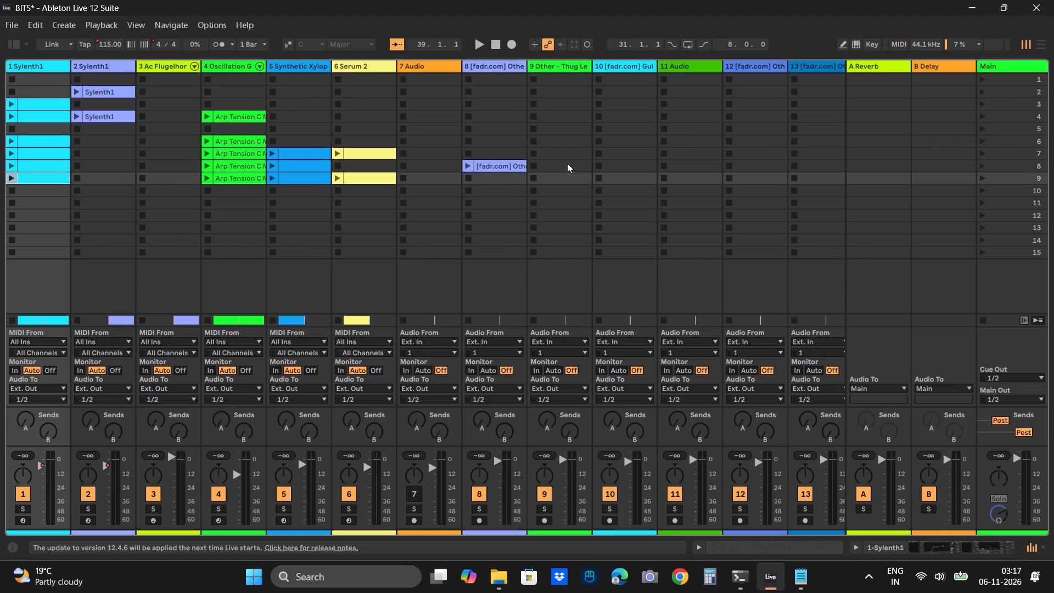
{"action": "scroll", "coordinate": [547, 175], "scroll_direction": "right", "scroll_amount": 4}
Audition scenes 1 to 4 in order, going back to replay scenes 2 and 3 before launching scene 4.
{"action": "left_click", "coordinate": [979, 79]}
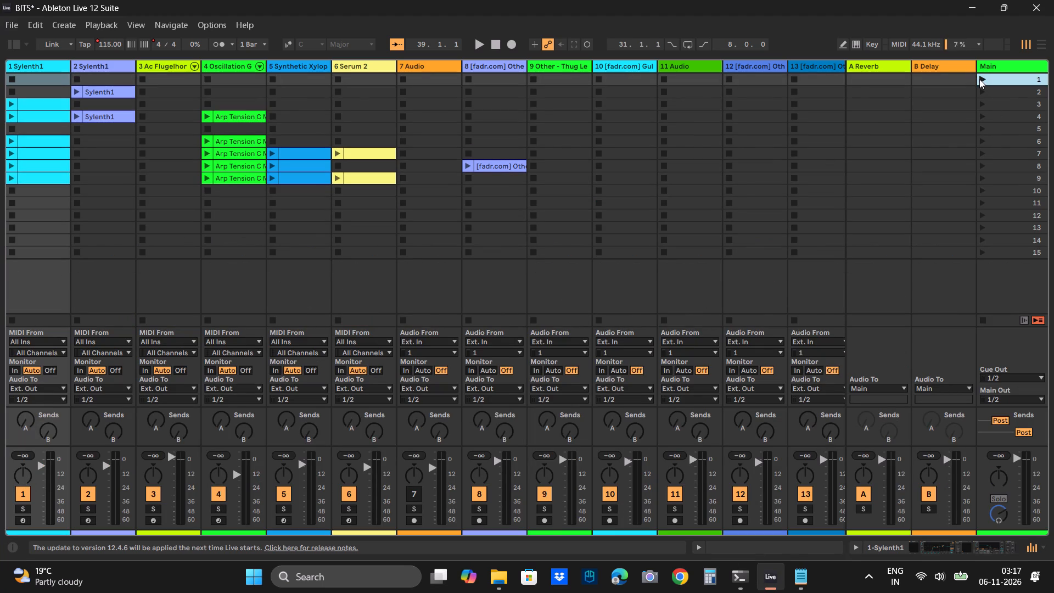
{"action": "left_click", "coordinate": [982, 90]}
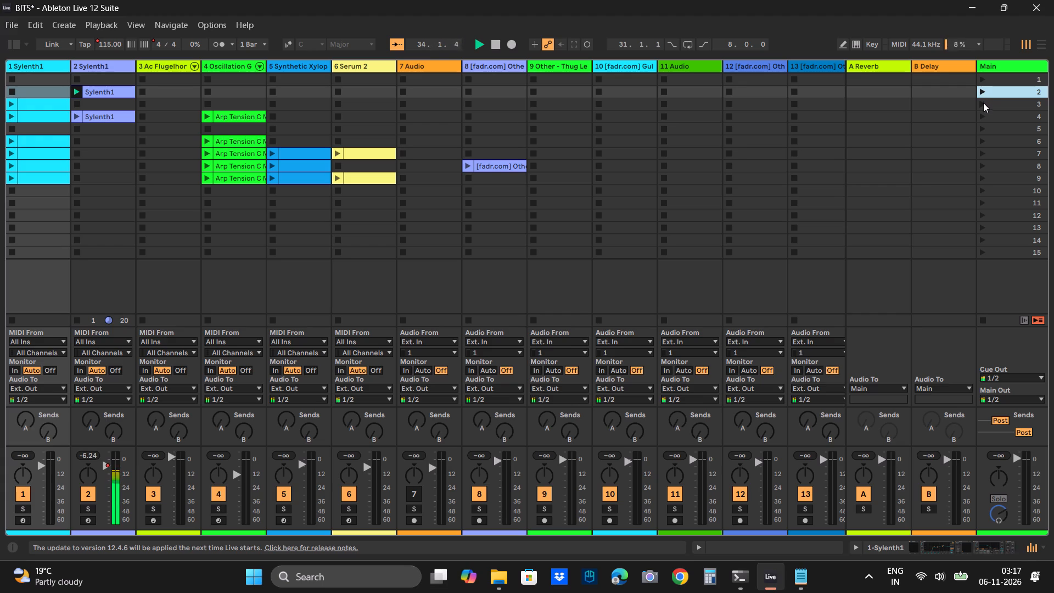
{"action": "left_click", "coordinate": [984, 104]}
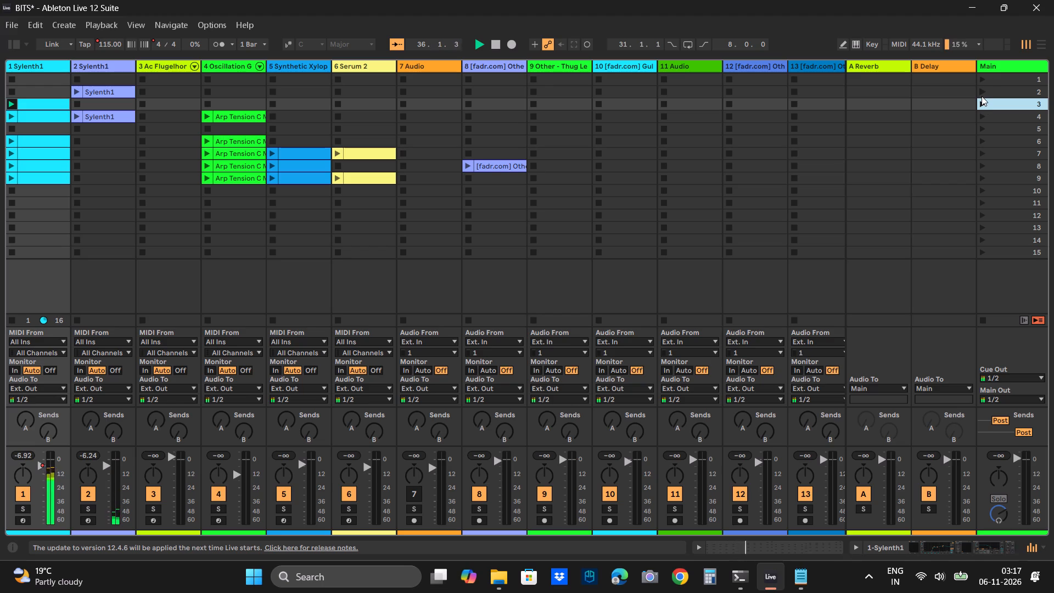
{"action": "left_click", "coordinate": [982, 96]}
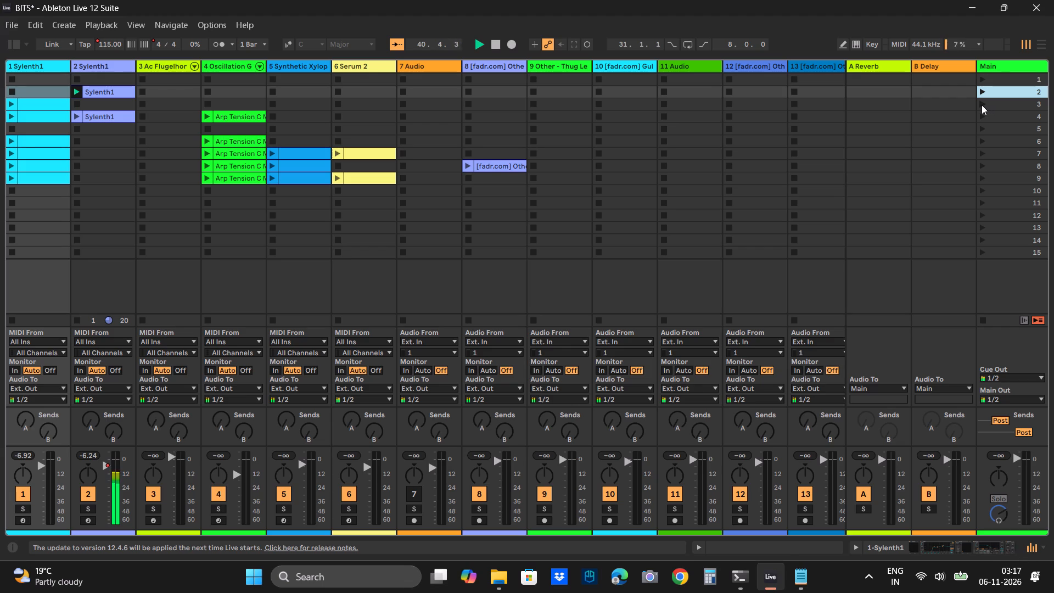
{"action": "left_click", "coordinate": [982, 105]}
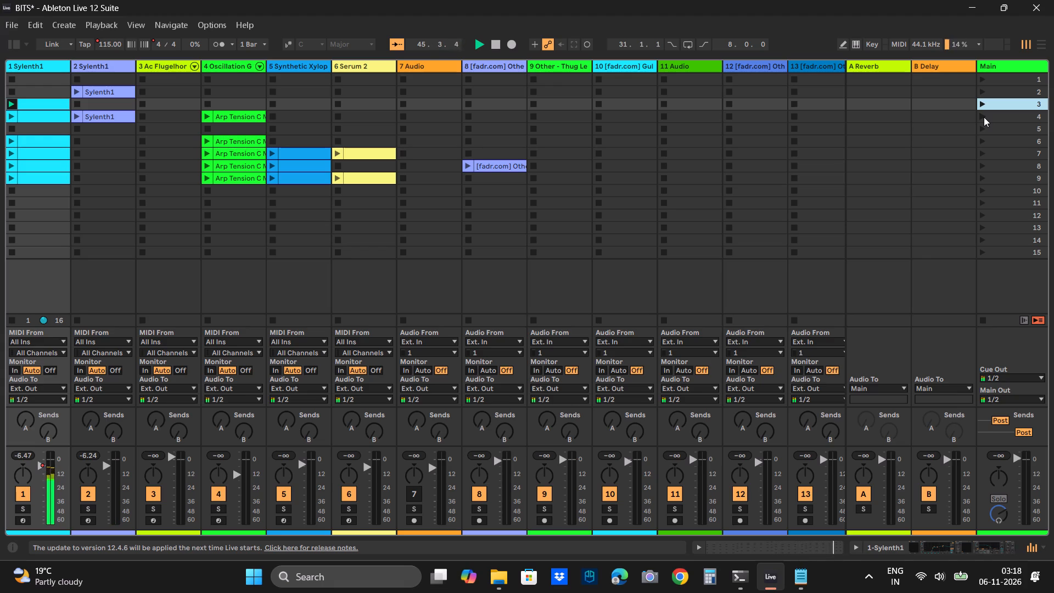
{"action": "left_click", "coordinate": [984, 117]}
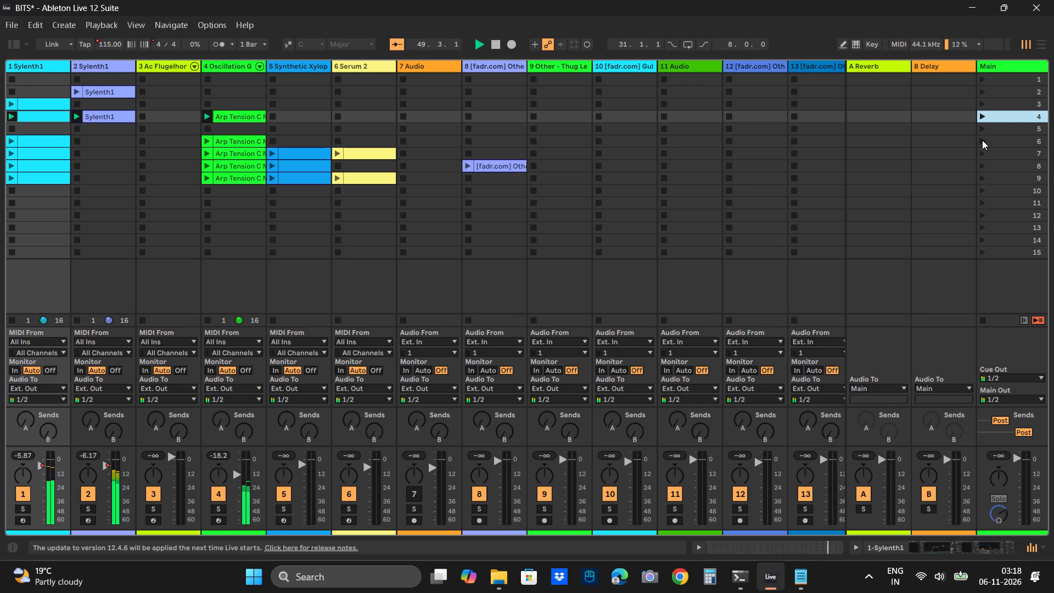
Continue auditioning the consolidated scenes by launching scenes 6, 7, 8 and 9 one after another.
{"action": "left_click", "coordinate": [982, 140]}
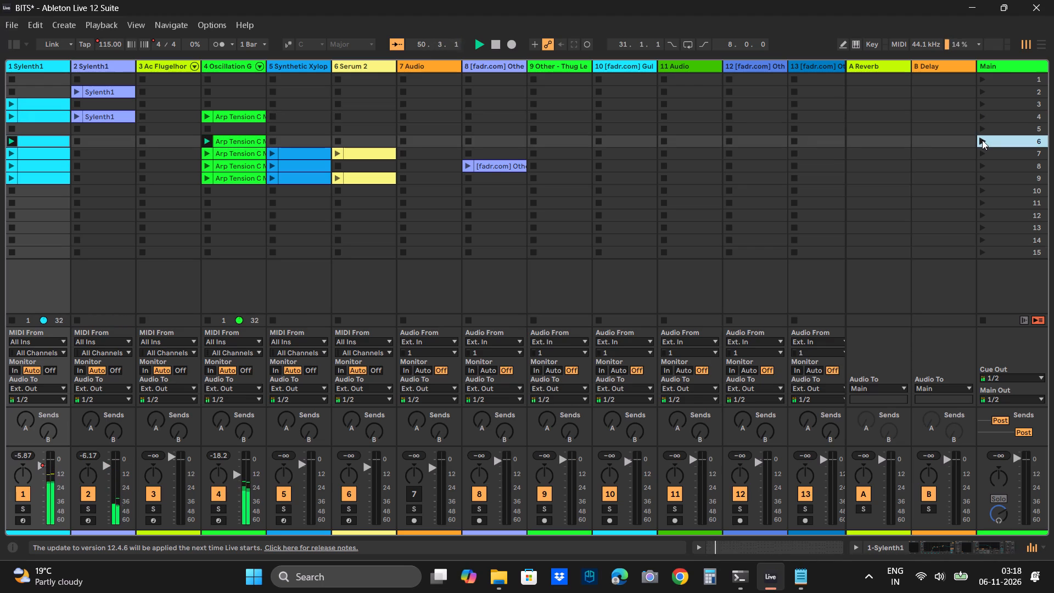
{"action": "scroll", "coordinate": [870, 178], "scroll_direction": "right", "scroll_amount": 1}
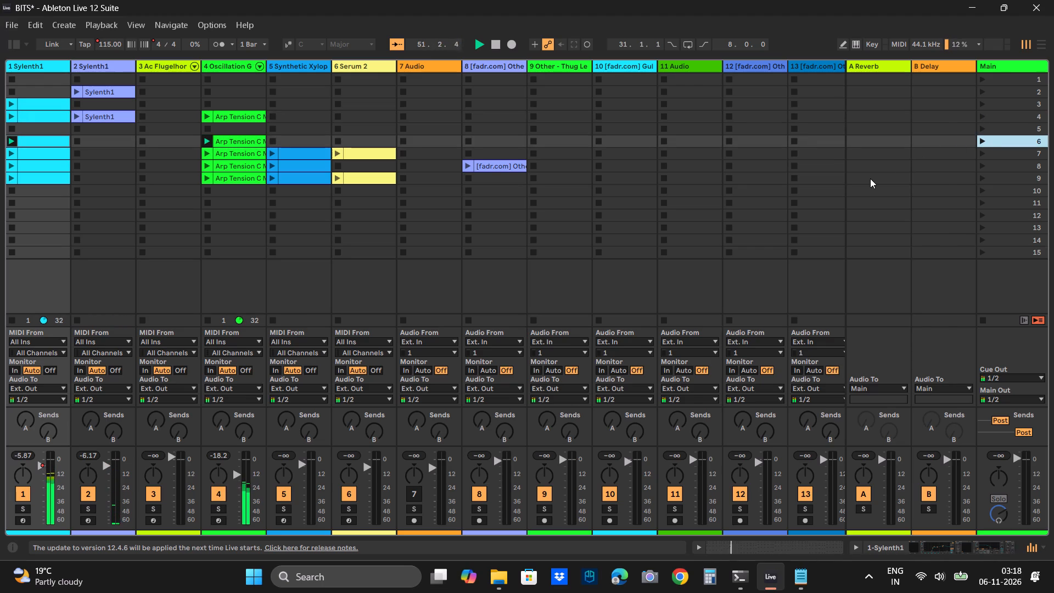
{"action": "scroll", "coordinate": [870, 178], "scroll_direction": "right", "scroll_amount": 1}
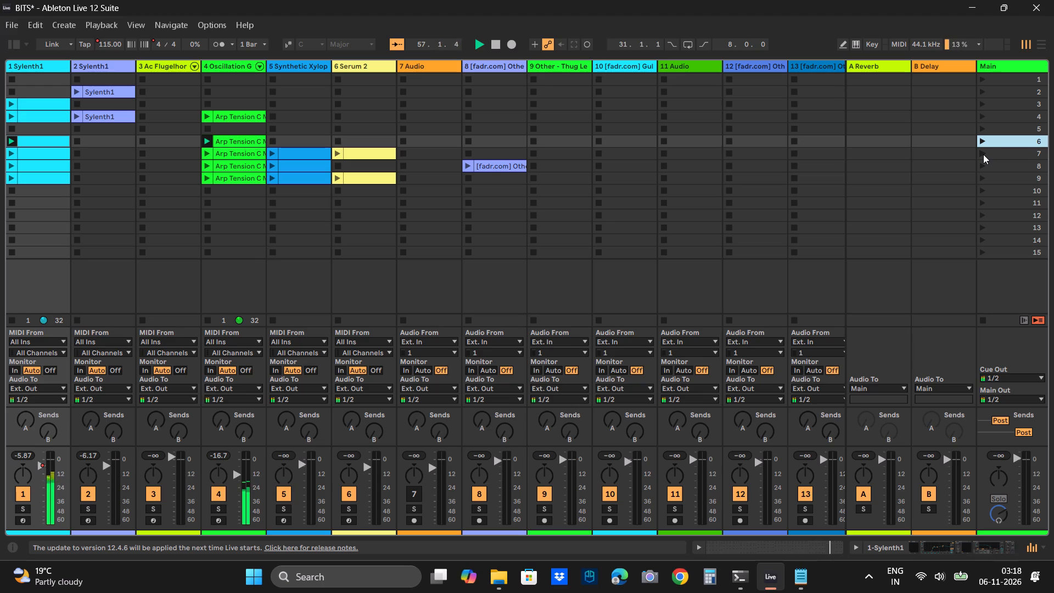
{"action": "left_click", "coordinate": [983, 154]}
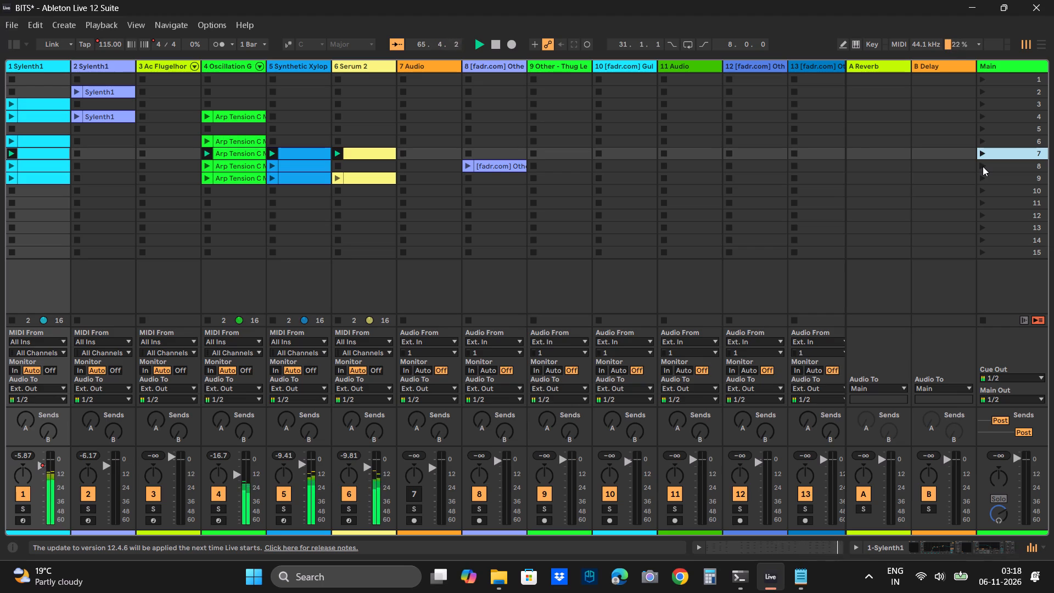
{"action": "left_click", "coordinate": [983, 166]}
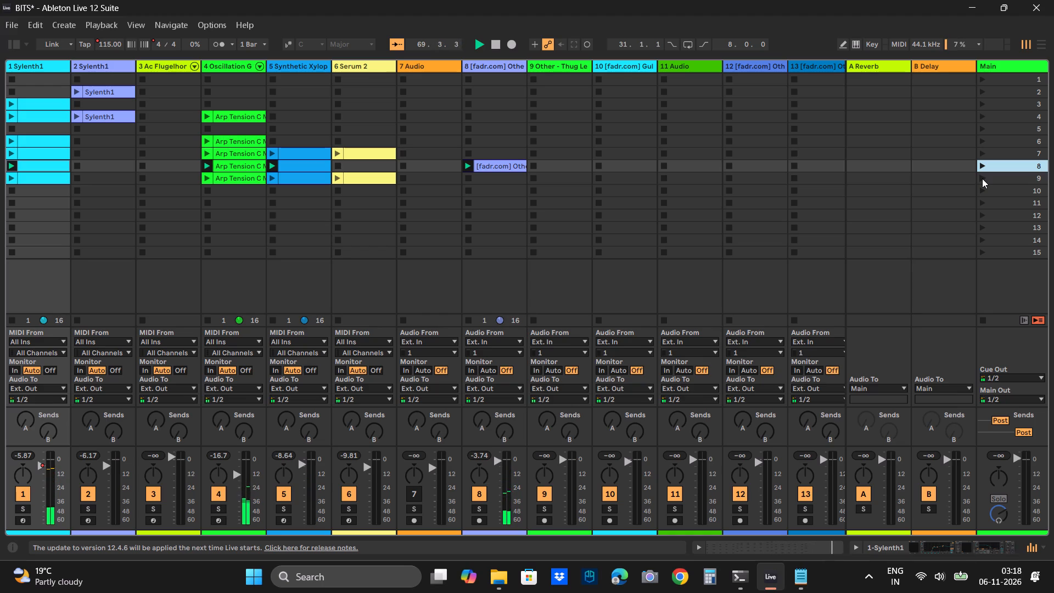
{"action": "left_click", "coordinate": [982, 178]}
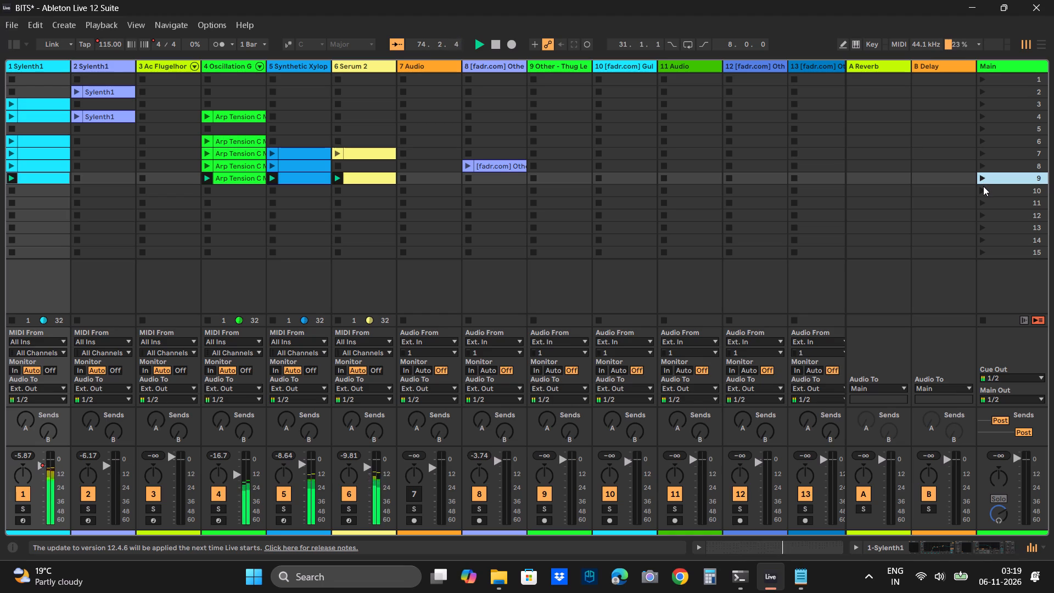
Relaunch scene 4 to hear it directly after scene 9, listen again, and stop playback.
{"action": "scroll", "coordinate": [1012, 101], "scroll_direction": "up", "scroll_amount": 1}
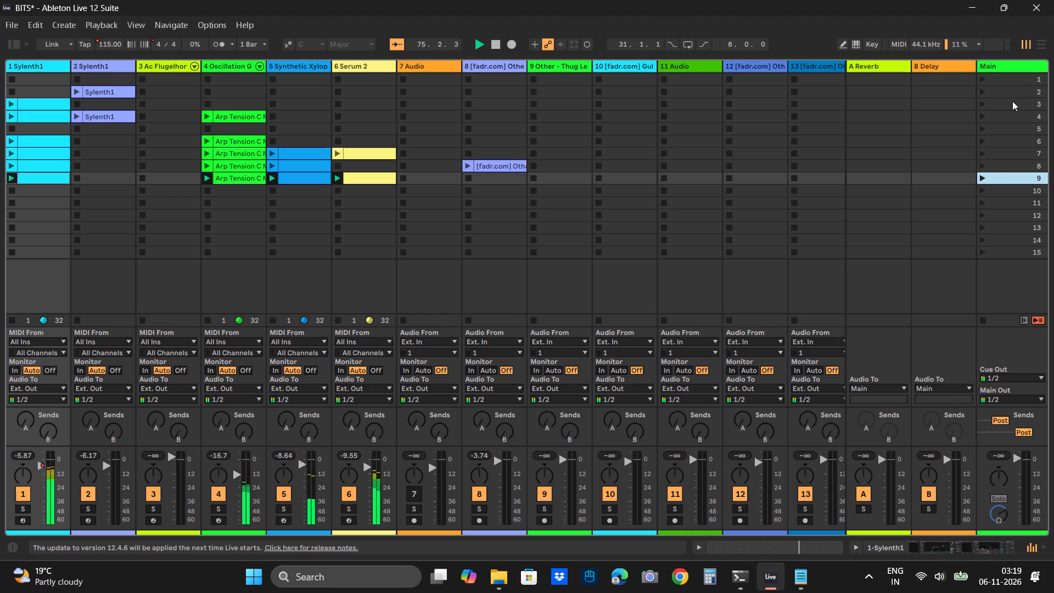
{"action": "scroll", "coordinate": [1012, 101], "scroll_direction": "up", "scroll_amount": 1}
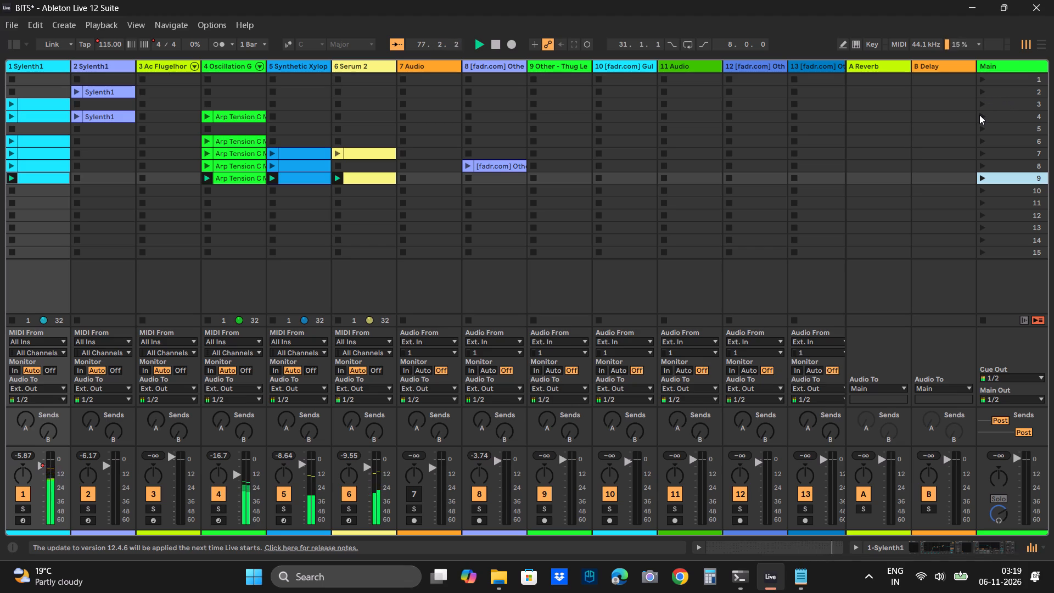
{"action": "left_click", "coordinate": [979, 115]}
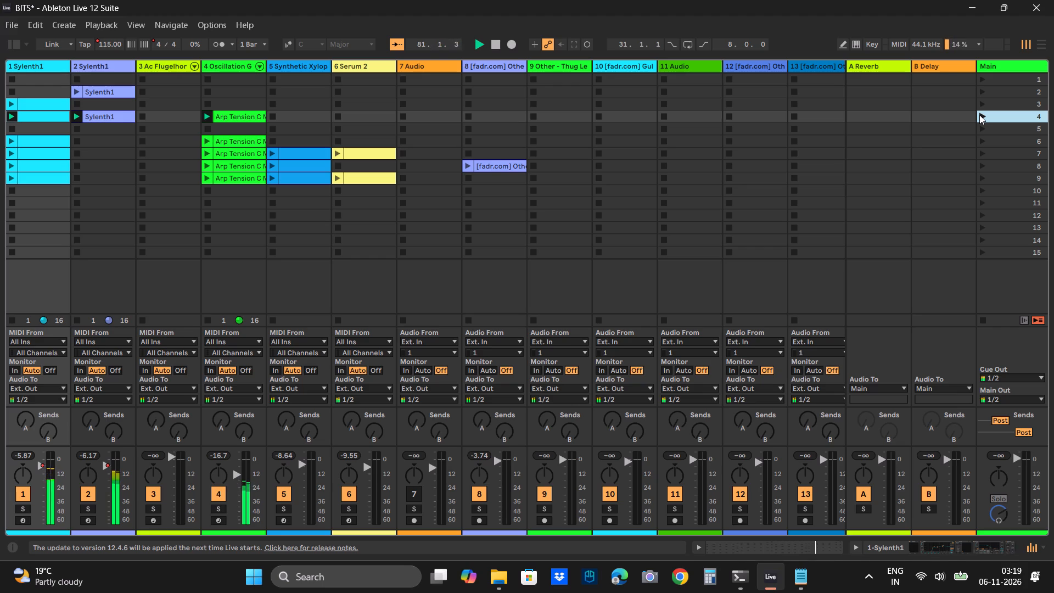
{"action": "left_click", "coordinate": [979, 115]}
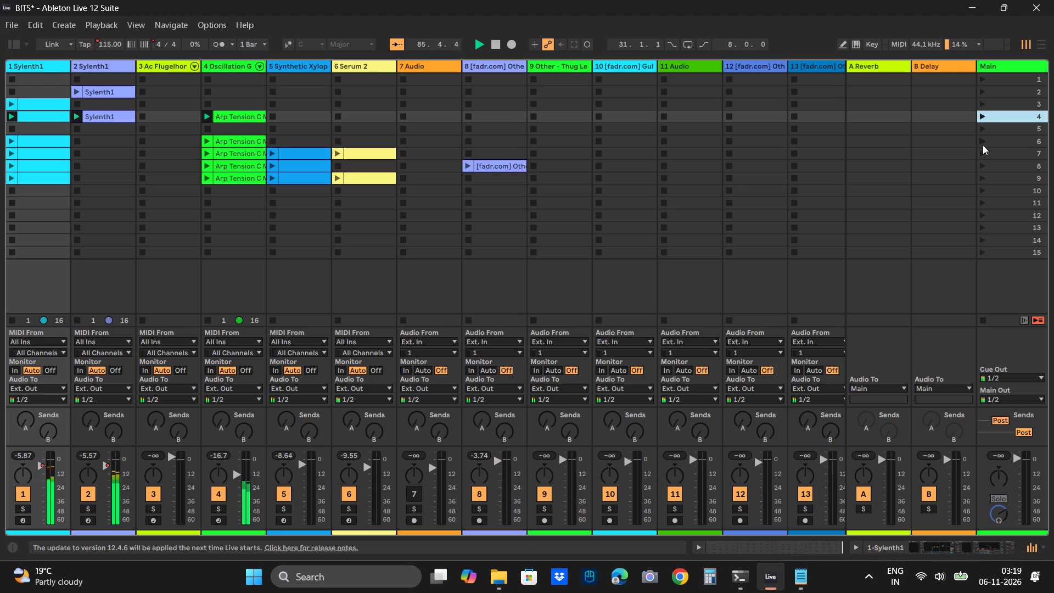
{"action": "key", "text": "space"}
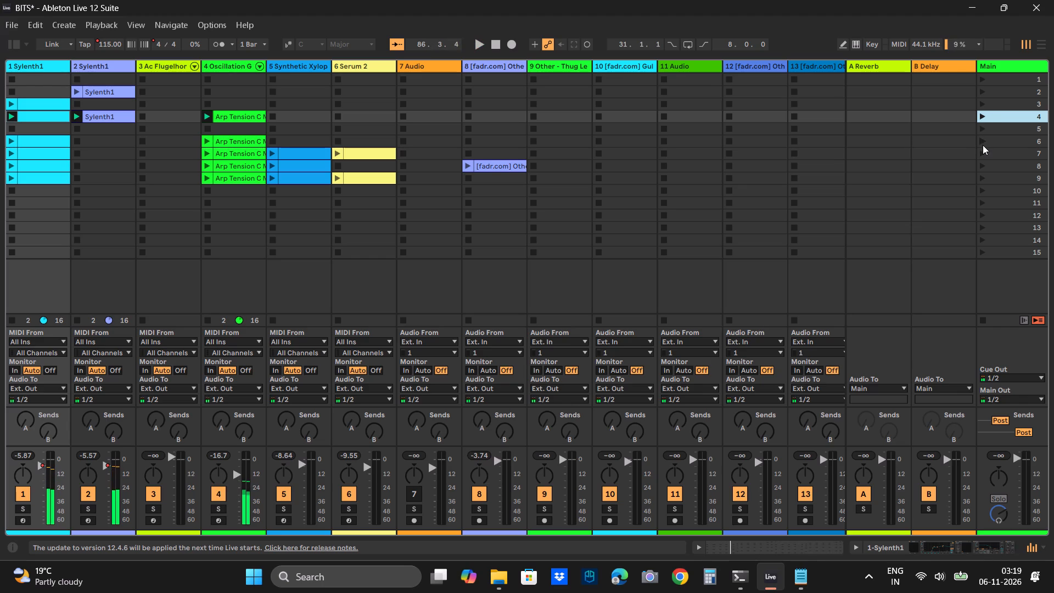
Save the BITS Live Set.
{"action": "key", "text": "ctrl+s"}
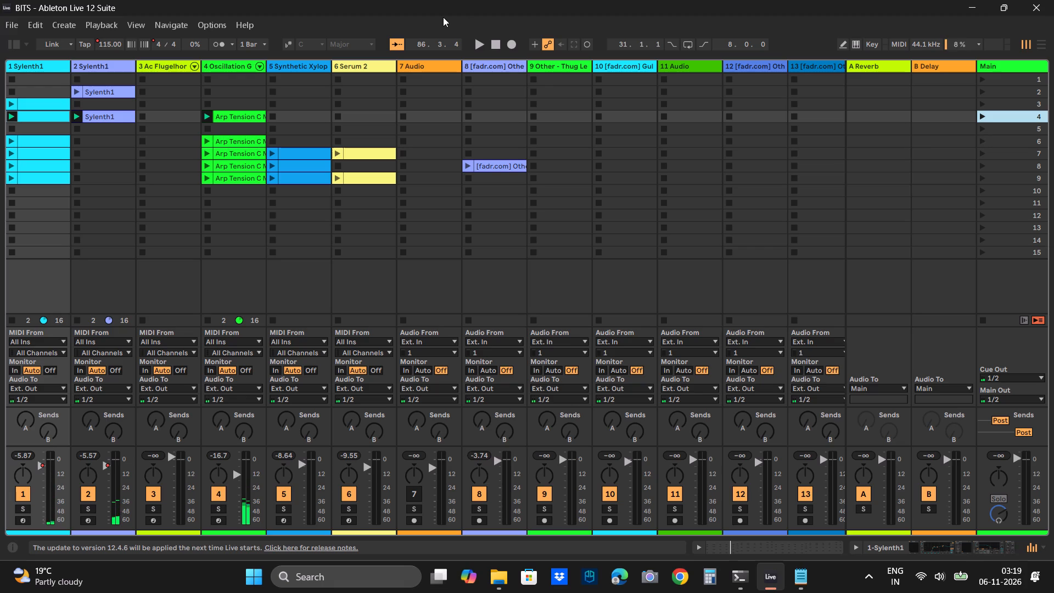
Switch to Arrangement View, return all tracks to arrangement playback, and bring the full song timeline into view.
{"action": "left_click", "coordinate": [1036, 47]}
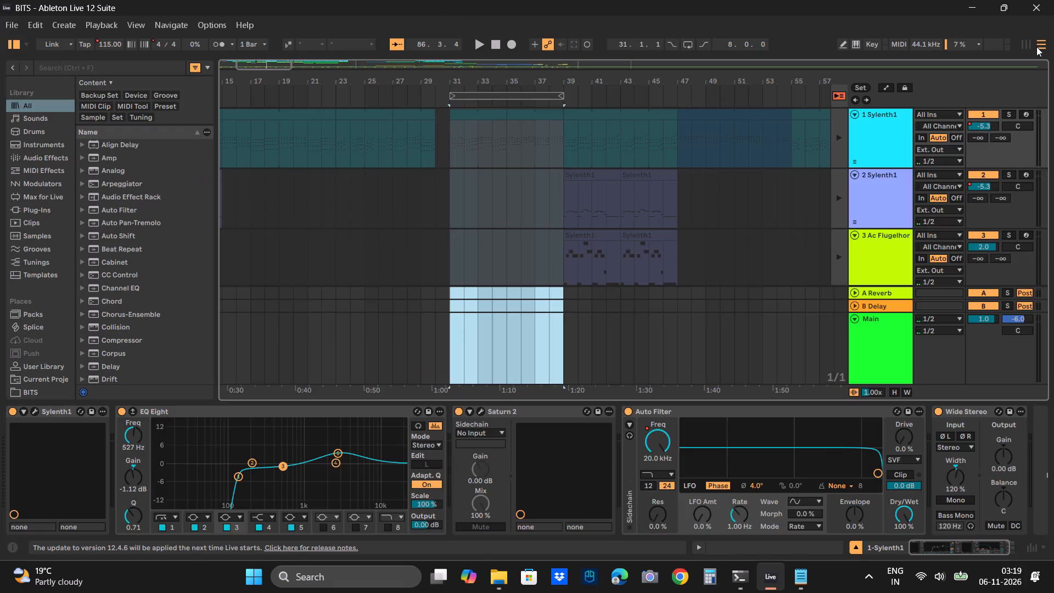
{"action": "left_click", "coordinate": [835, 98]}
{"action": "scroll", "coordinate": [701, 126], "scroll_direction": "down", "scroll_amount": 7, "text": "ctrl"}
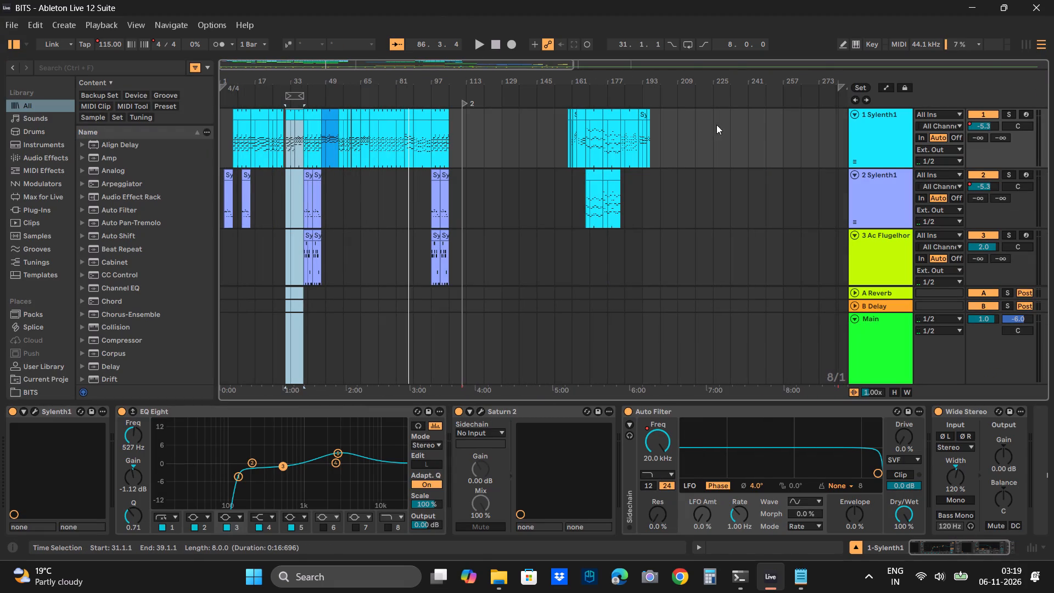
Return to Session View with the scene grid displayed.
{"action": "left_click", "coordinate": [1024, 40]}
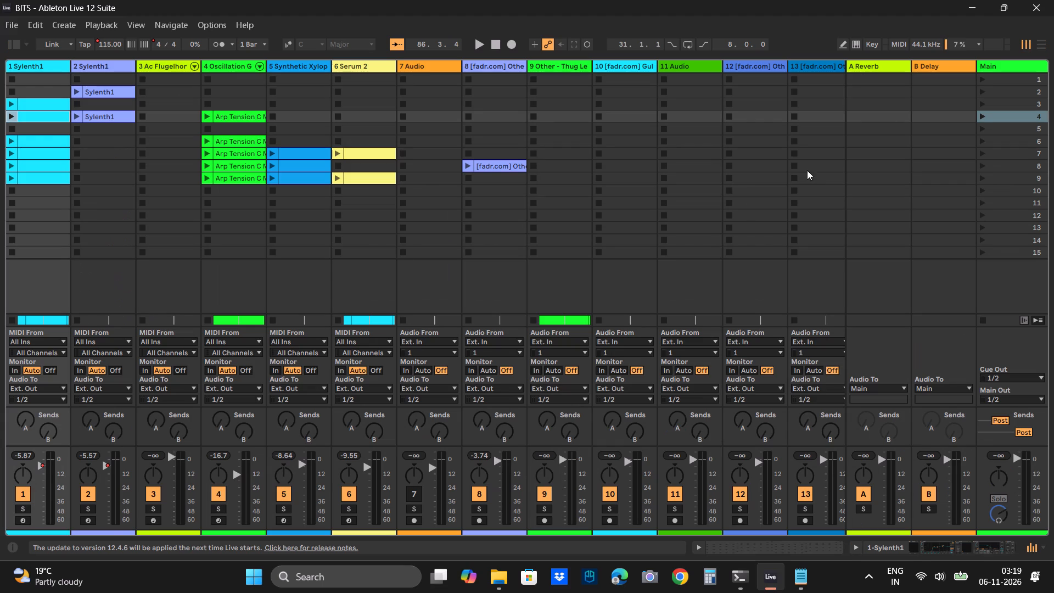
{"action": "scroll", "coordinate": [747, 205], "scroll_direction": "up", "scroll_amount": 3}
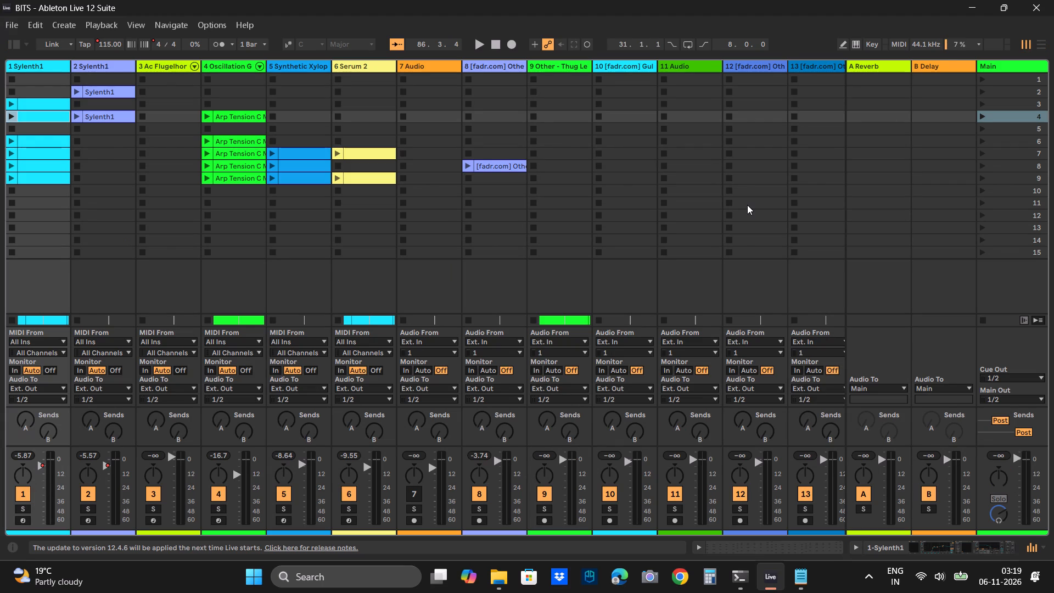